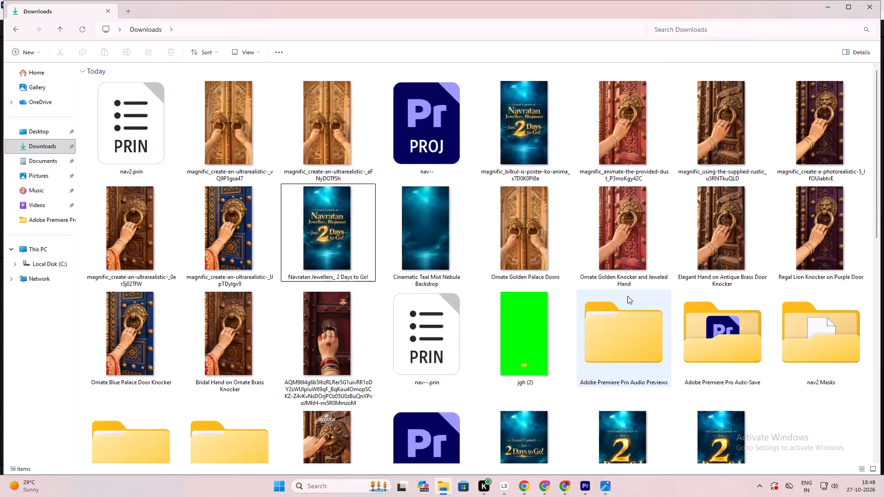
Preview the "Grand Launch Countdown_ 2 Days to Go!" image and the "magnific_create-a-premium-ultrarea_w4BBDeg7EI" video in the Downloads folder.
scroll(630, 297, down, 2)
scroll(713, 151, up, 1)
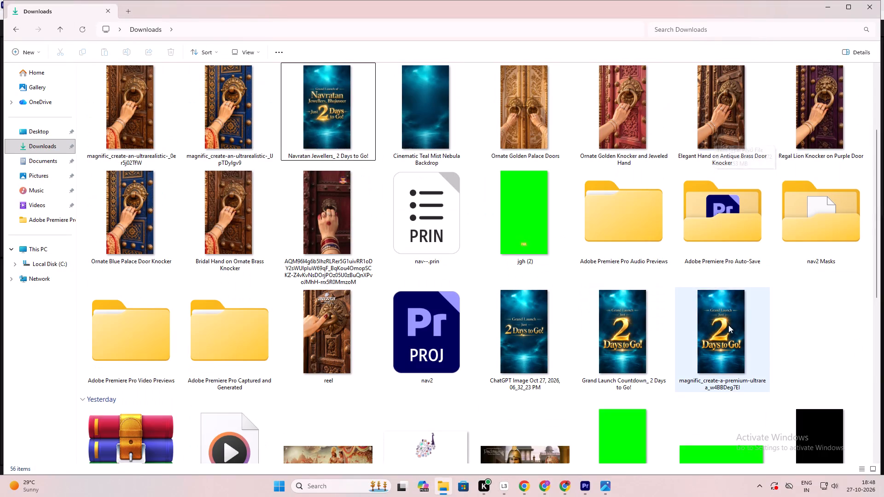
click(727, 328)
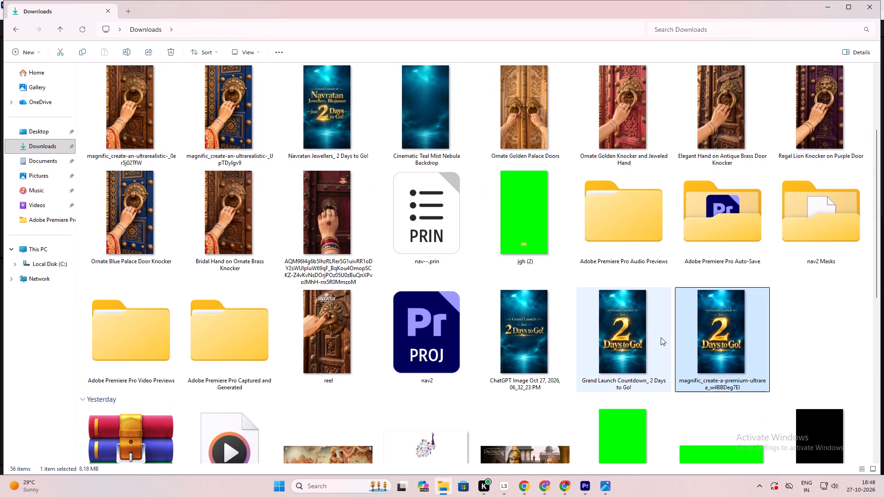
double_click(625, 335)
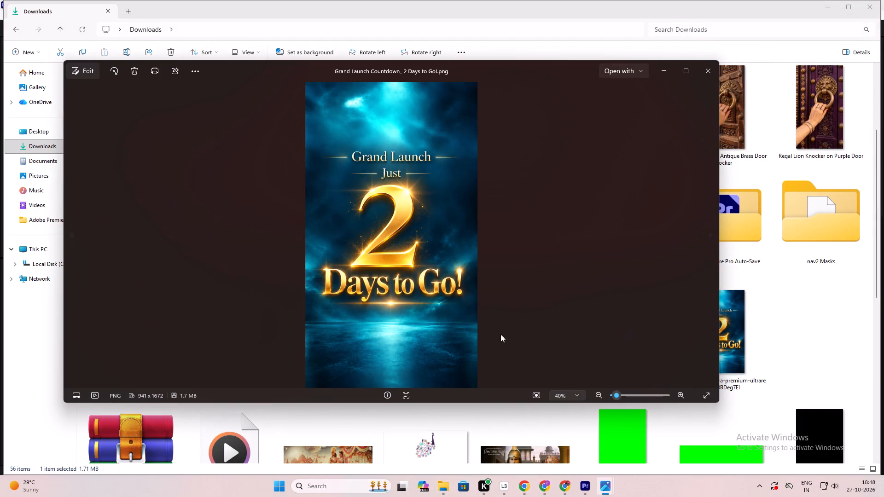
click(702, 69)
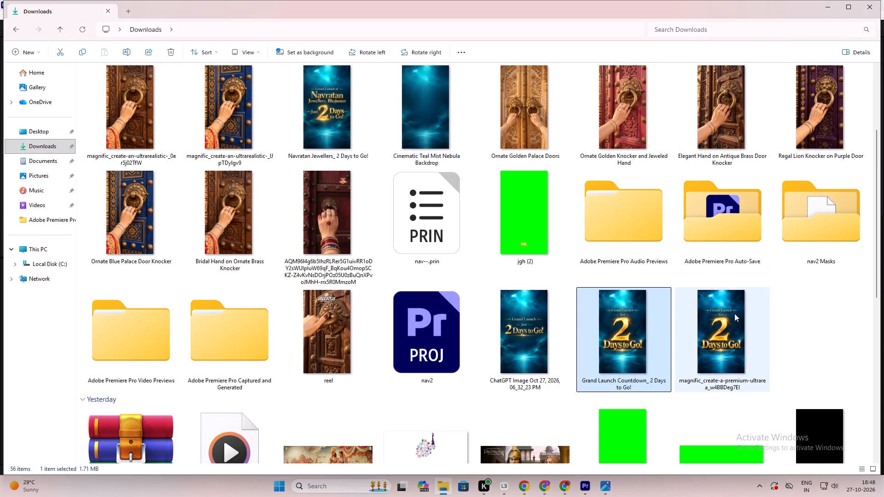
double_click(732, 329)
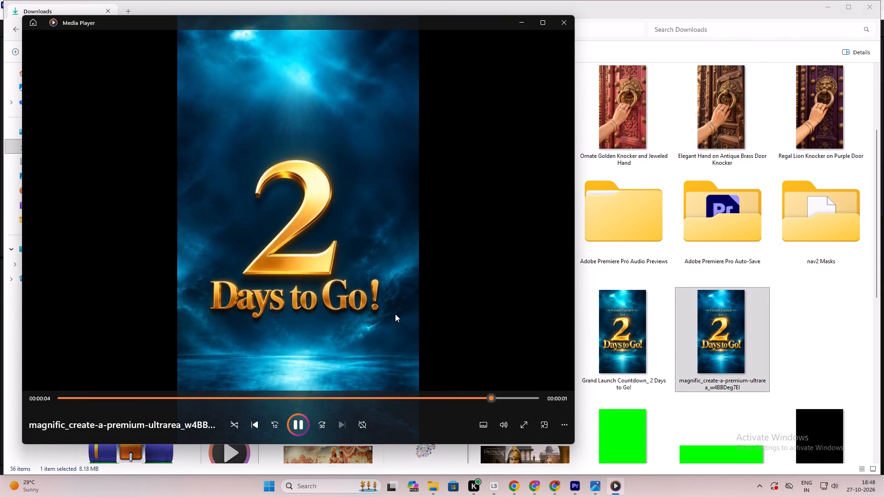
click(560, 21)
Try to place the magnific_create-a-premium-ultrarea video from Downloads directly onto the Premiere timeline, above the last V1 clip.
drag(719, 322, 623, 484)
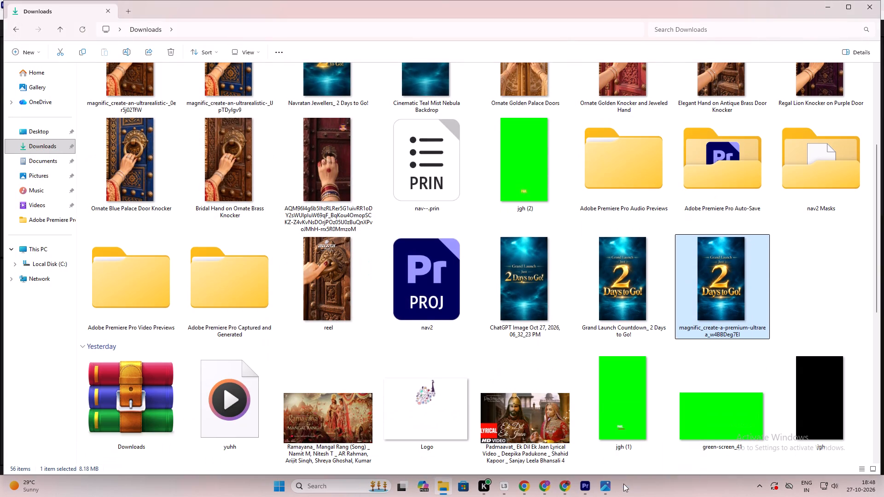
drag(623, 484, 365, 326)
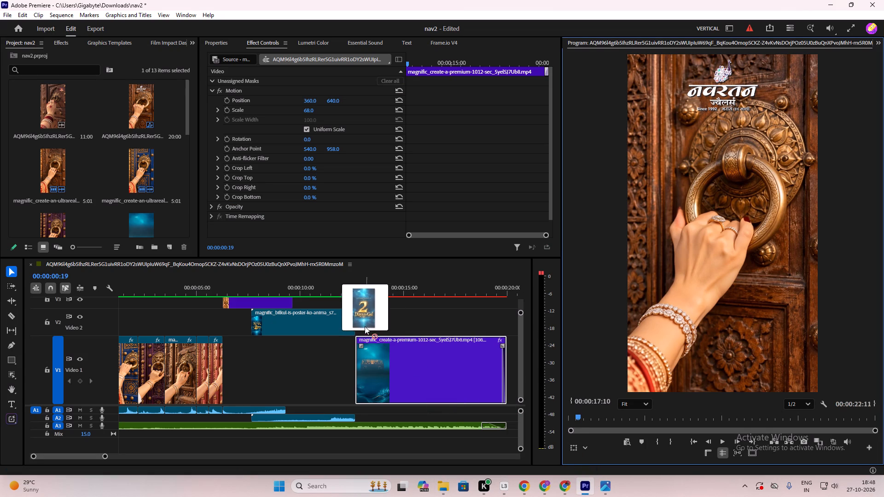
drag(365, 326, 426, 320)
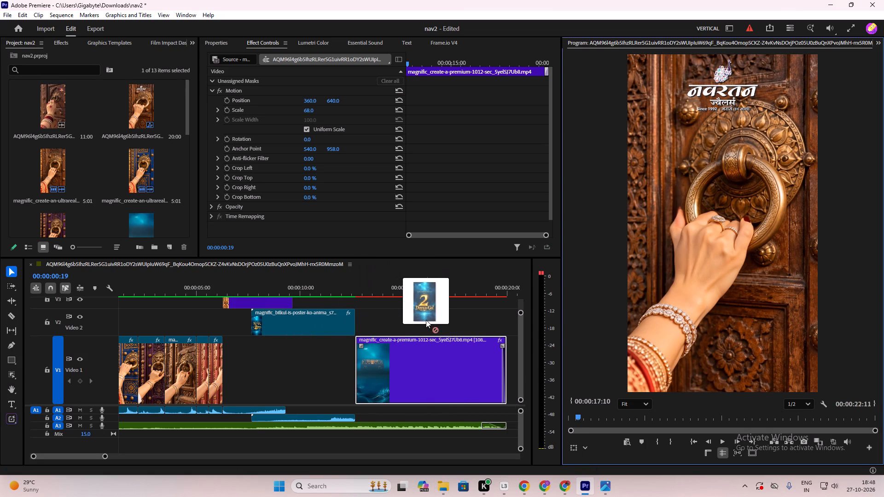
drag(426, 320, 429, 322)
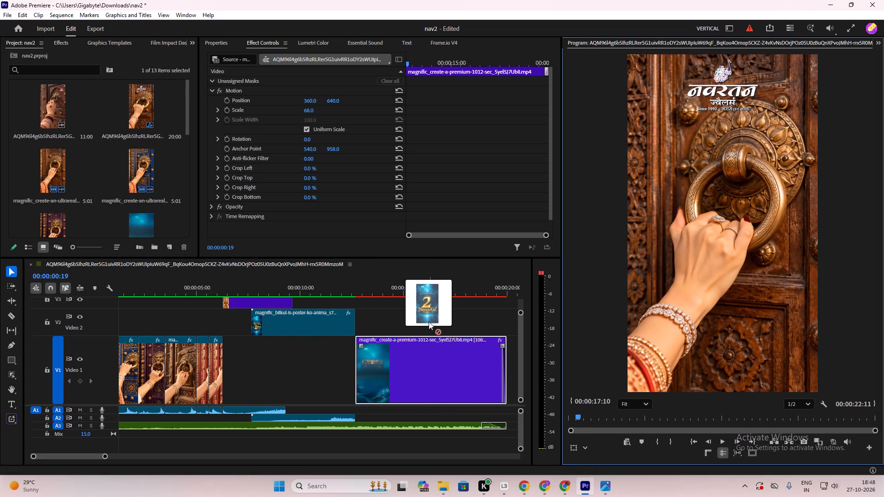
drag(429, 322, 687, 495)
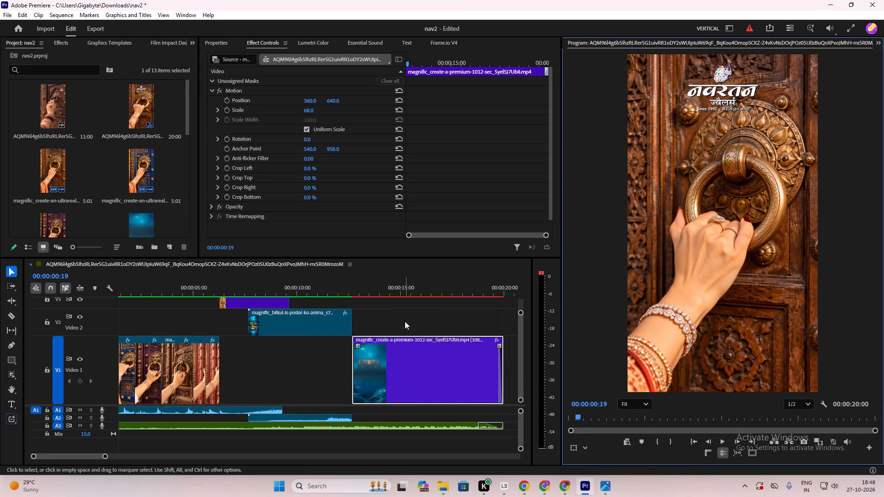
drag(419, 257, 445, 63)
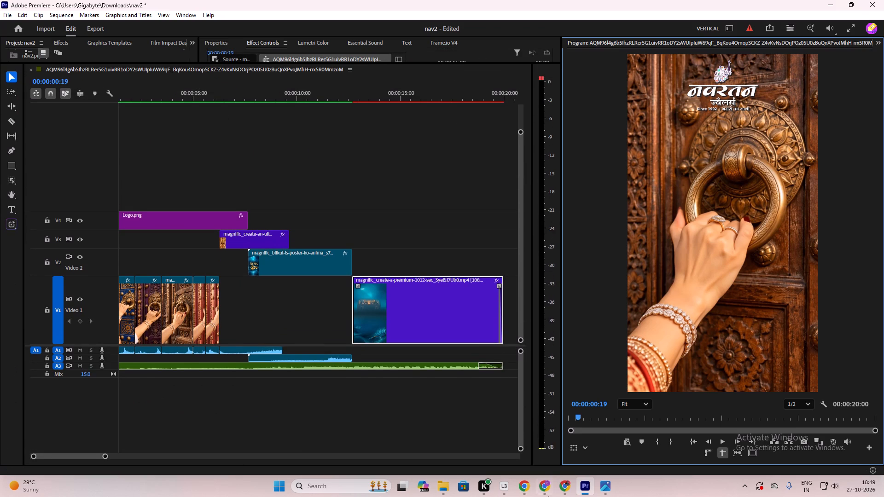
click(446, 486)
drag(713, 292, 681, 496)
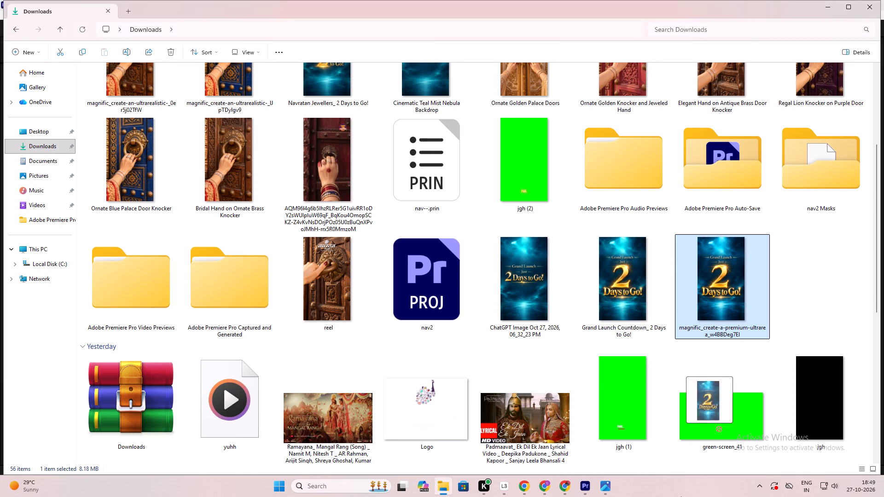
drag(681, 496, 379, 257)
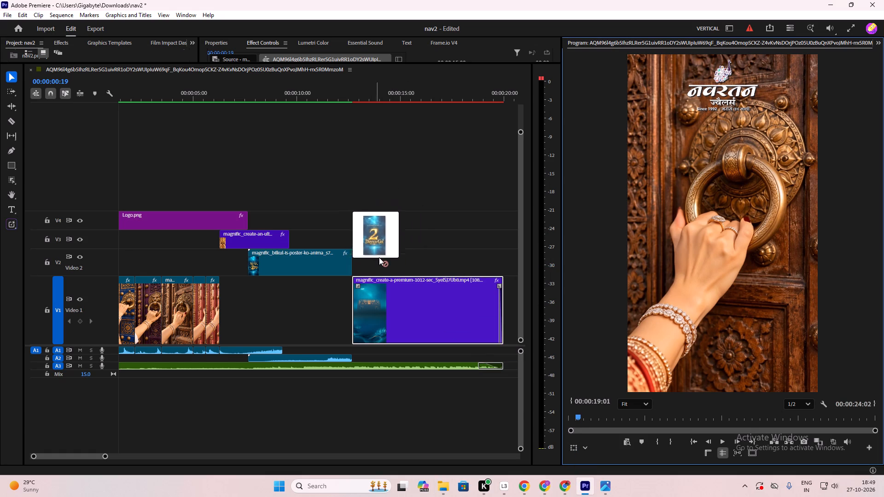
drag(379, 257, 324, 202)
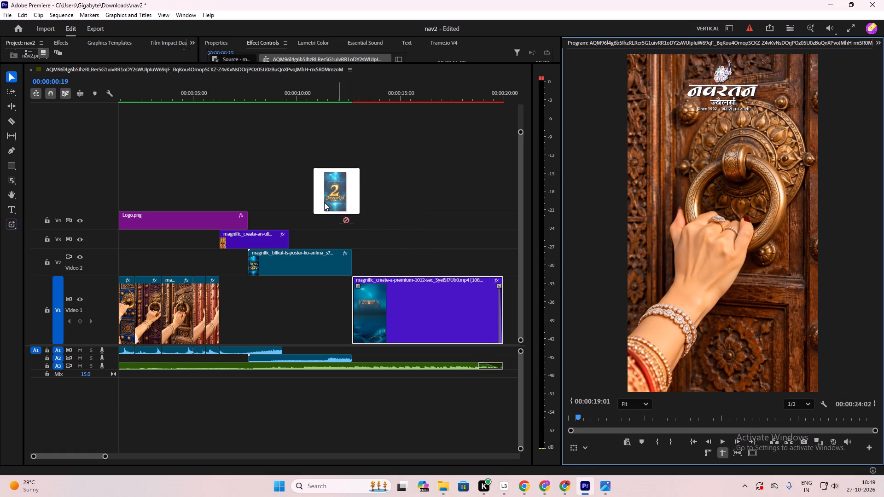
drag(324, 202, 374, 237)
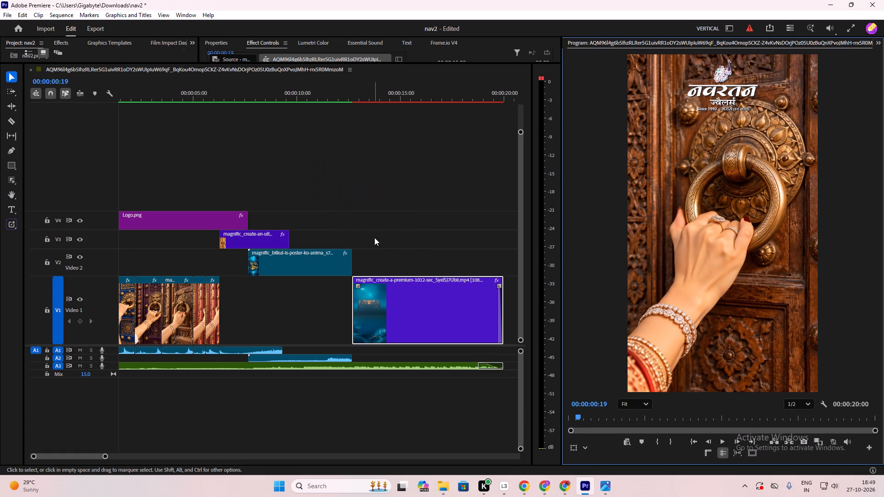
Save the nav2 project.
key(ctrl+s)
key(ctrl+s)
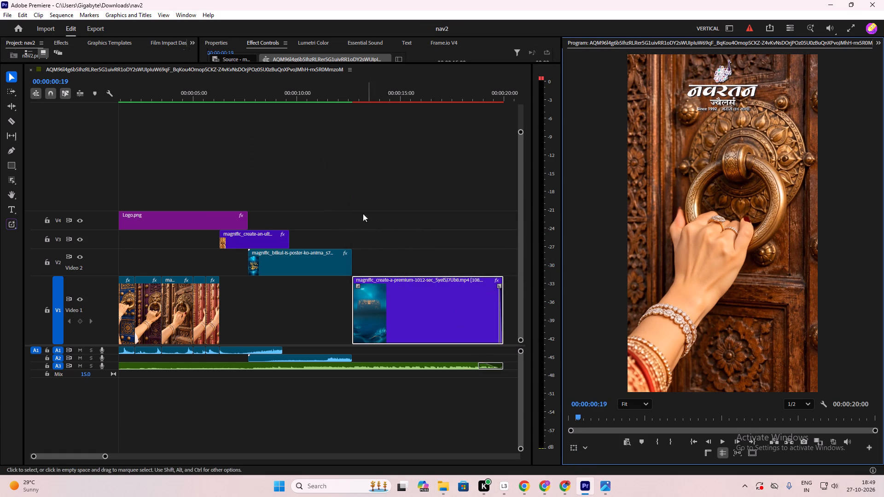
Import the magnific_create-a-premium-ultrarea video from the Downloads folder into the nav2 project's media bin in Premiere.
drag(256, 62, 308, 263)
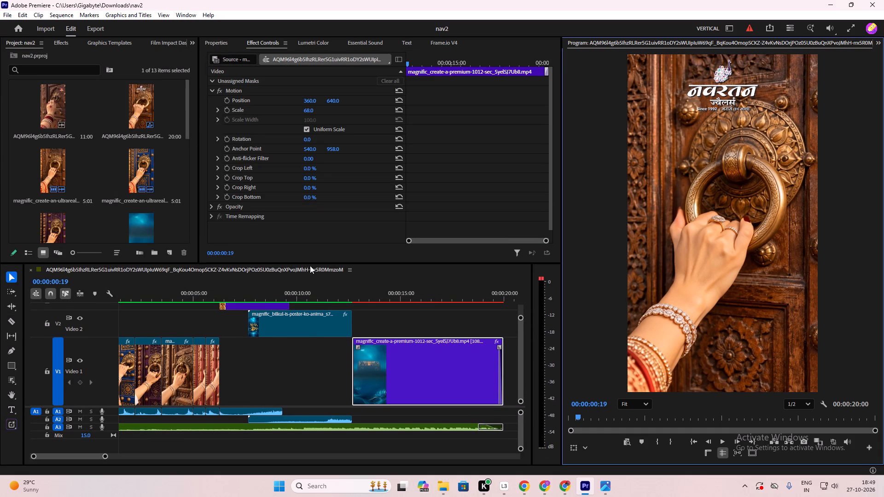
scroll(141, 168, down, 7)
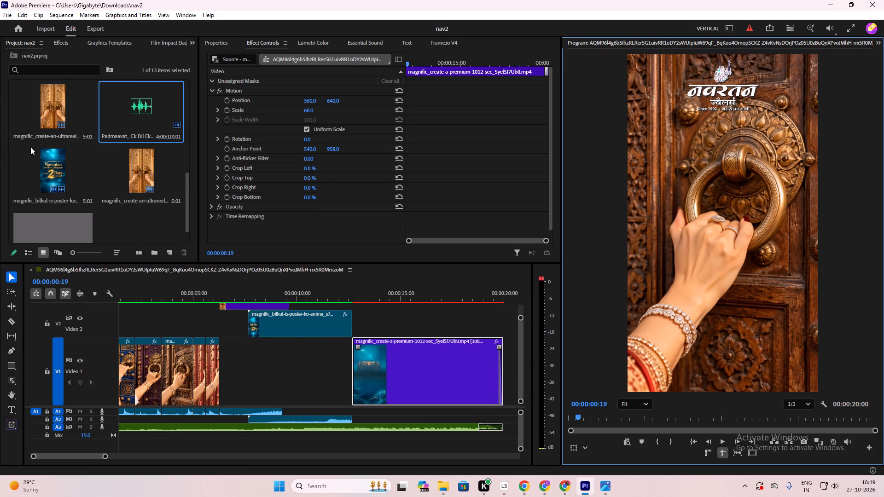
click(446, 489)
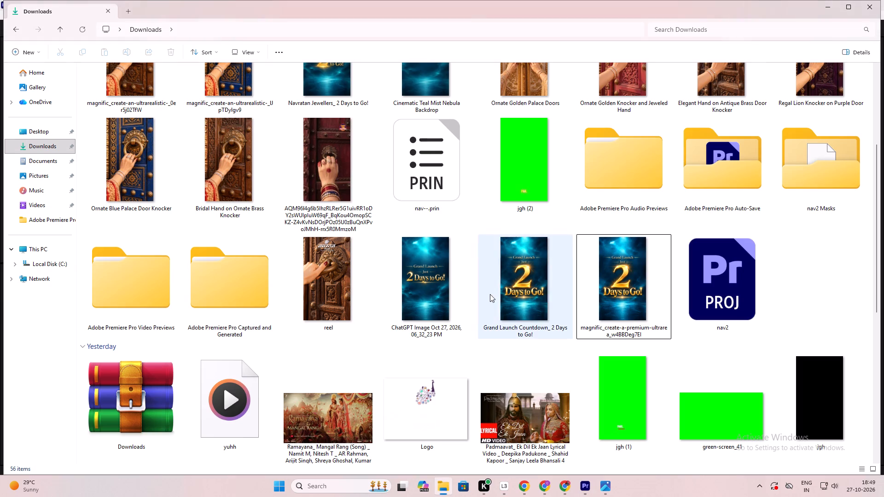
drag(616, 277, 557, 440)
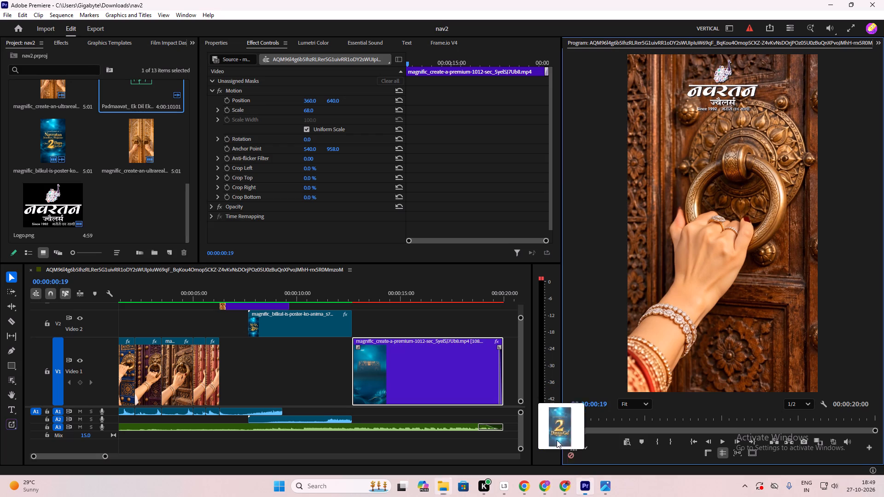
drag(557, 440, 140, 213)
Add the imported 2 Days to Go clip to V2 and move it exactly over the magnific_bilkul-is-poster clip, overwriting it with its audio.
drag(138, 200, 369, 323)
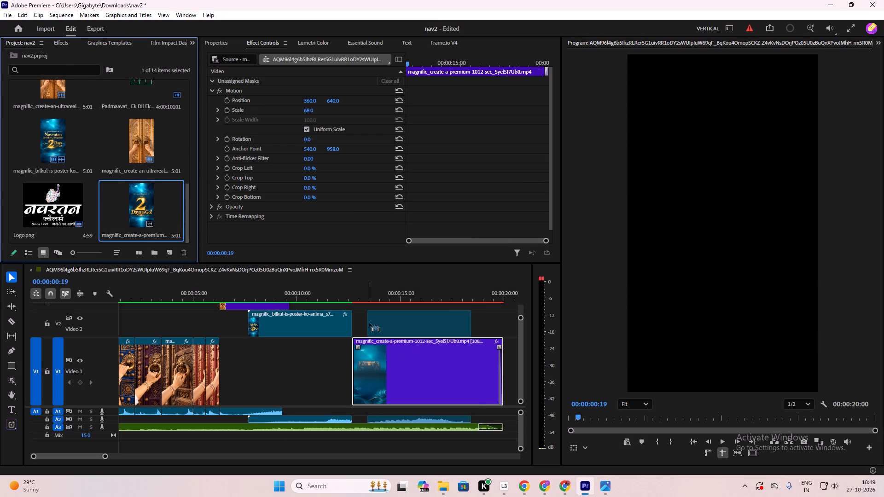
drag(369, 323, 378, 315)
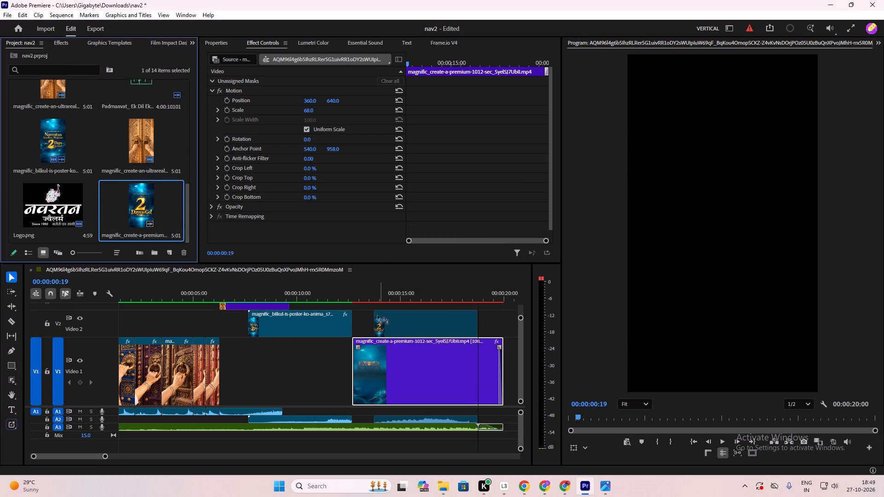
drag(378, 315, 361, 318)
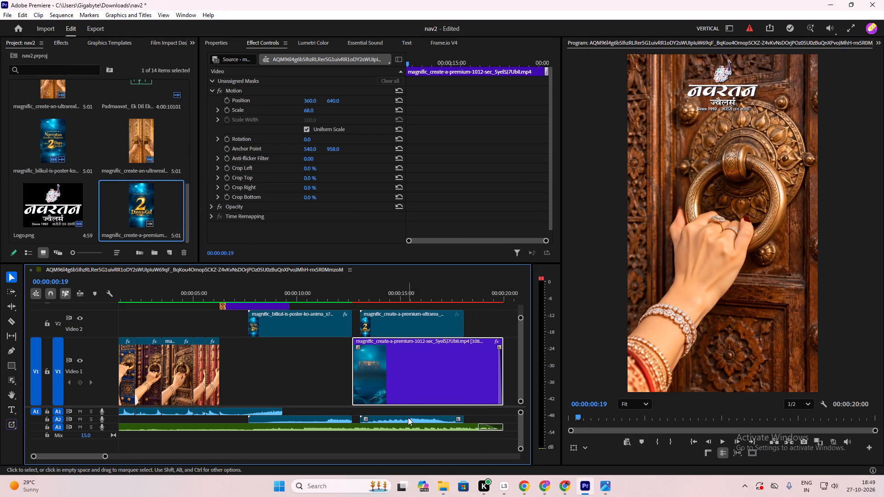
click(402, 420)
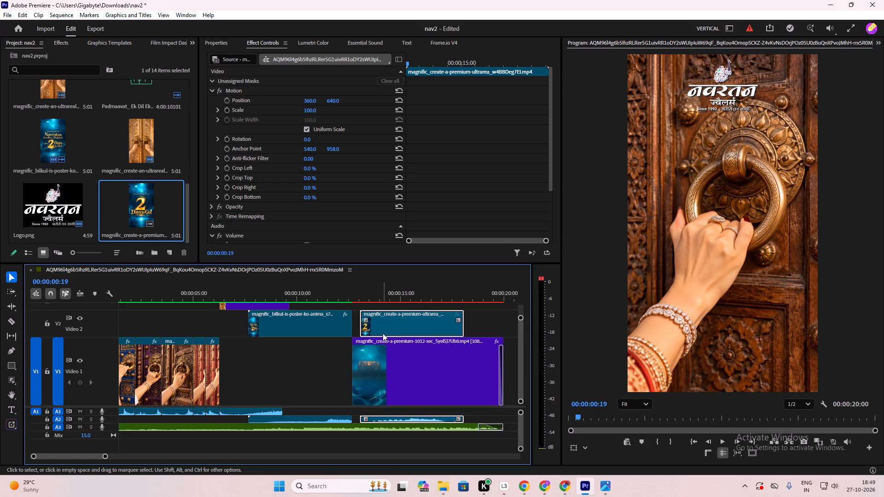
drag(394, 326, 365, 314)
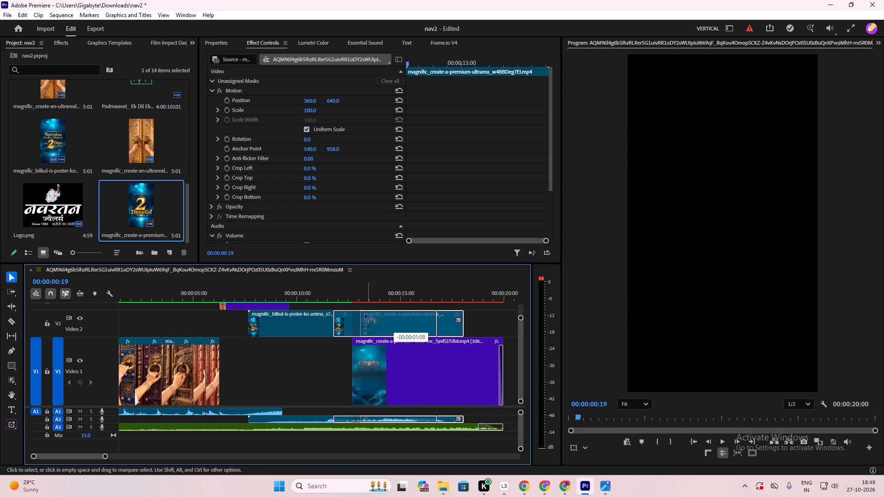
drag(365, 314, 318, 318)
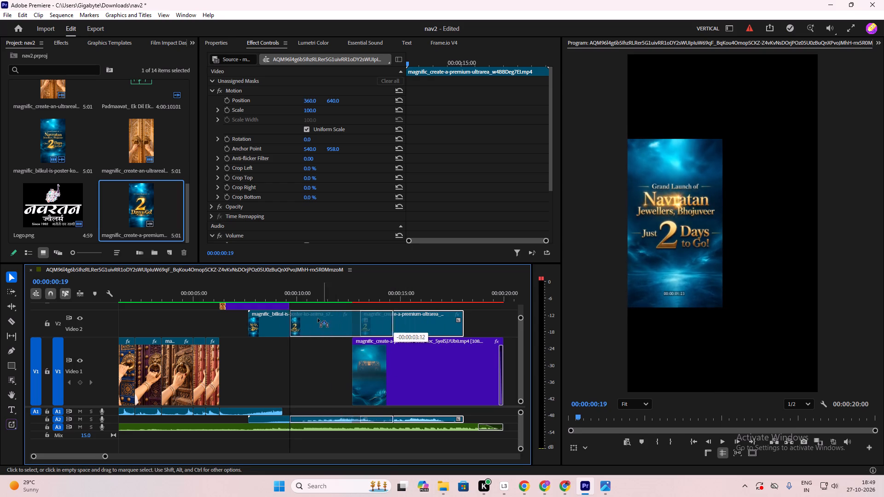
drag(318, 318, 284, 318)
click(426, 322)
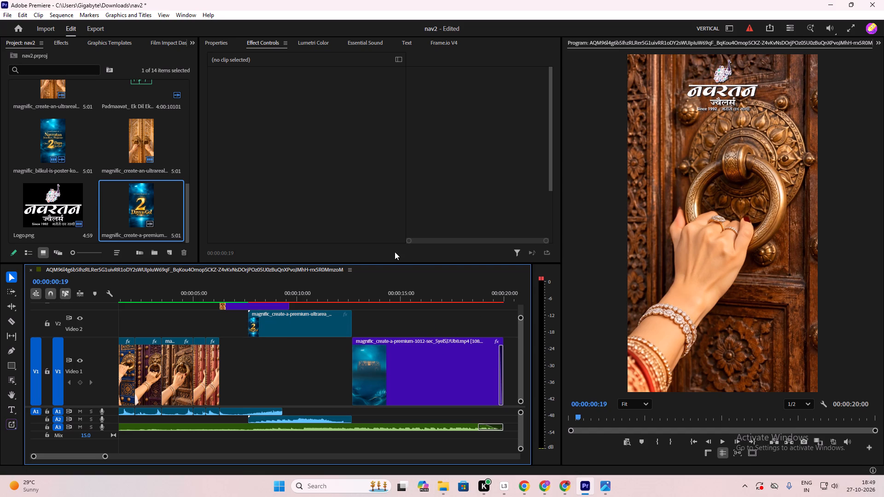
Enlarge the timeline view to show all tracks and play the opening door-knocker section of the sequence.
drag(391, 264, 401, 122)
key(space)
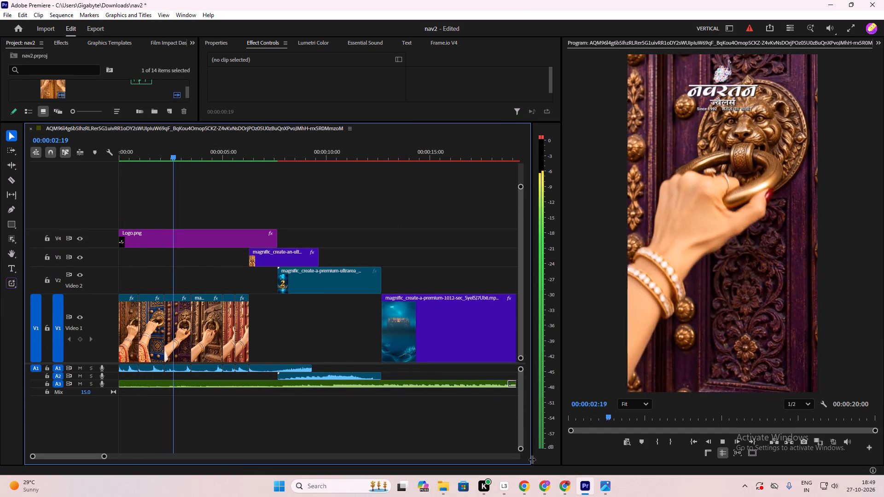
key(space)
Switch to Chrome and pause the Ramayana: Main Ram song playing on YouTube.
click(529, 488)
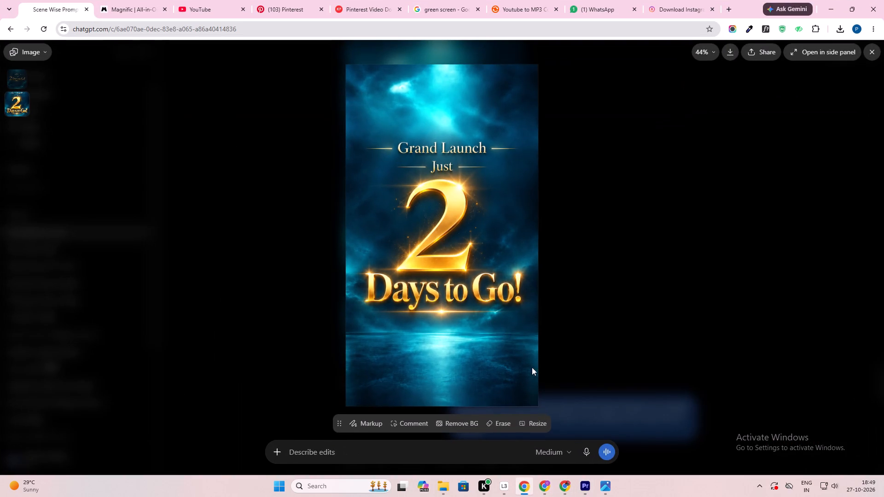
click(207, 9)
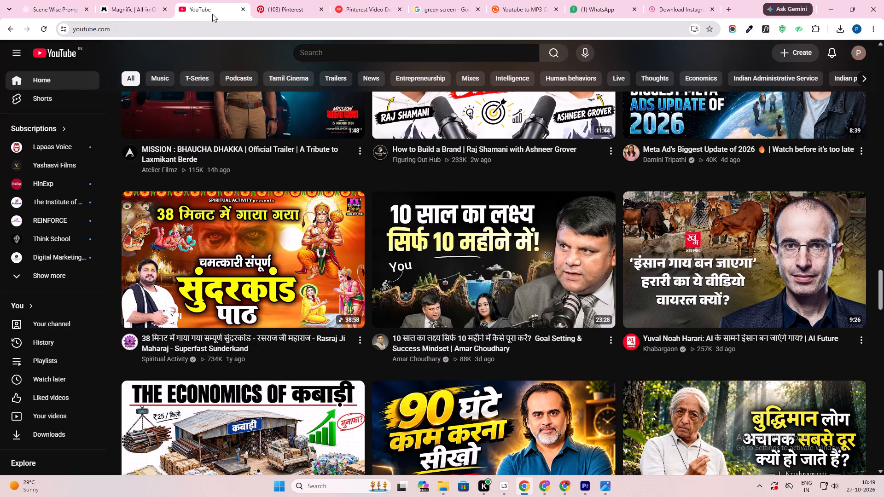
click(546, 491)
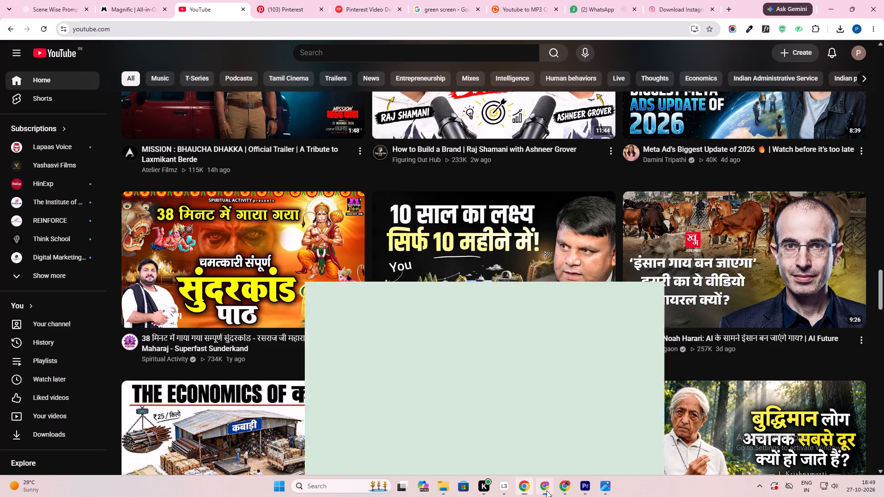
click(279, 0)
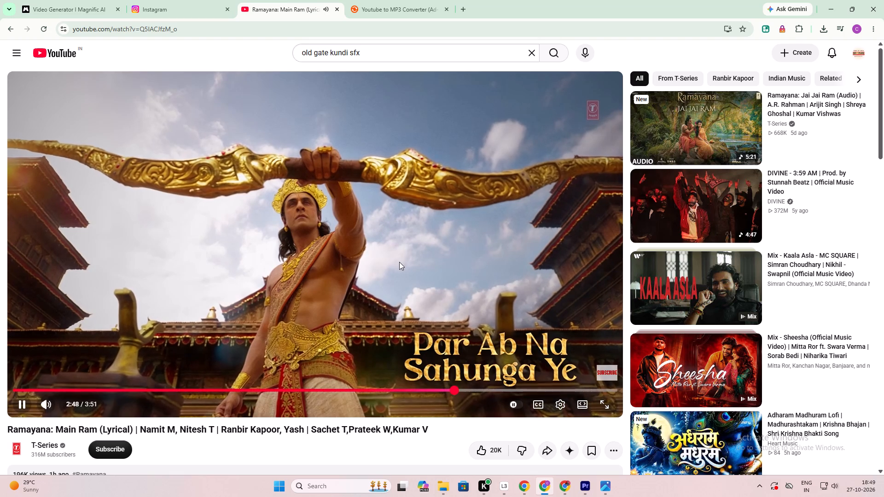
click(402, 266)
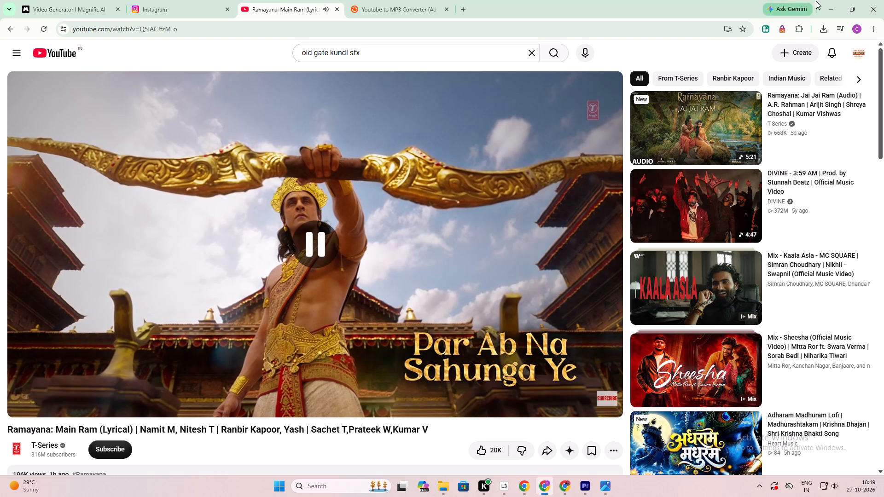
click(826, 3)
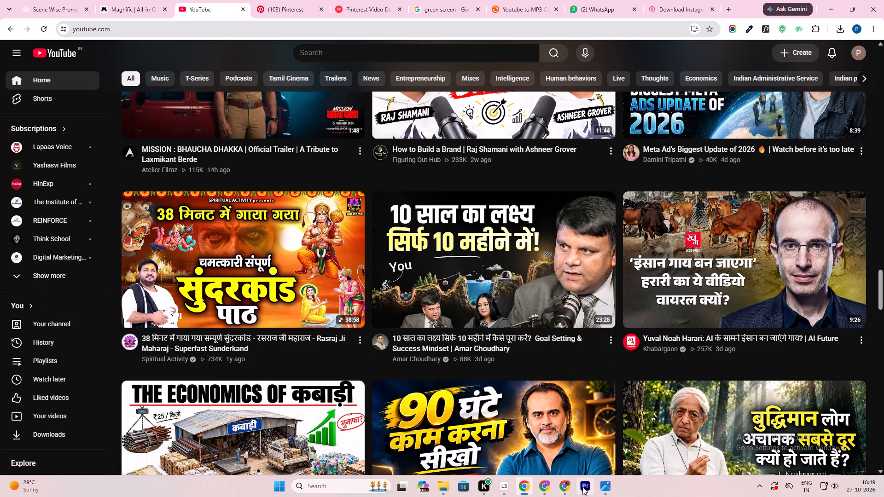
Switch back to Premiere and play the 2 Days to Go clip to check its animation and framing.
click(584, 486)
key(space)
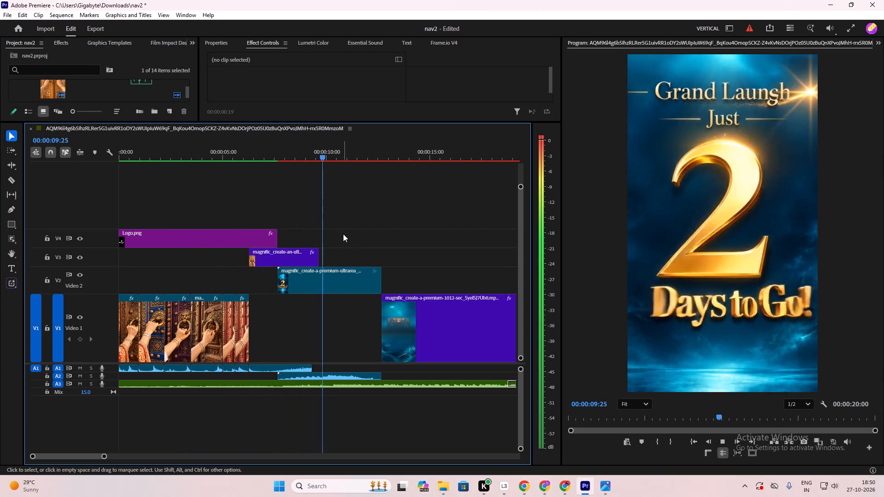
key(space)
key(space)
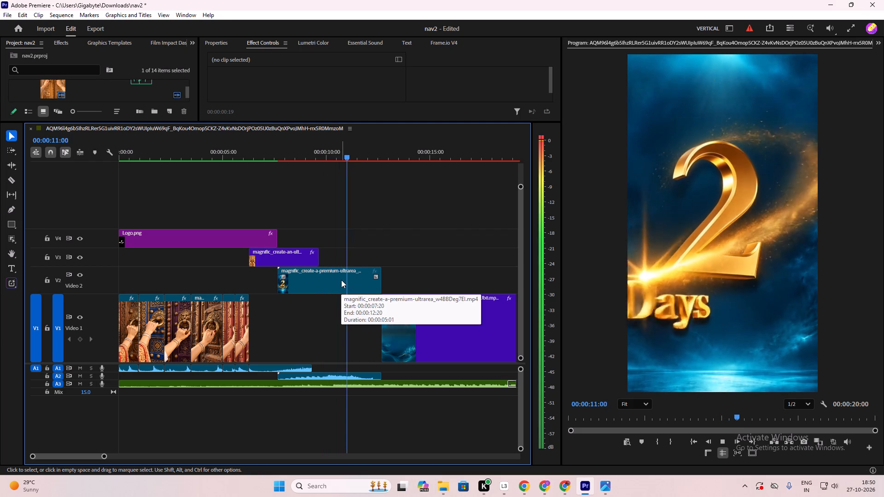
key(space)
Set the scale of the 2 Days to Go clip on V2 to 71 so it fits the vertical frame.
click(310, 278)
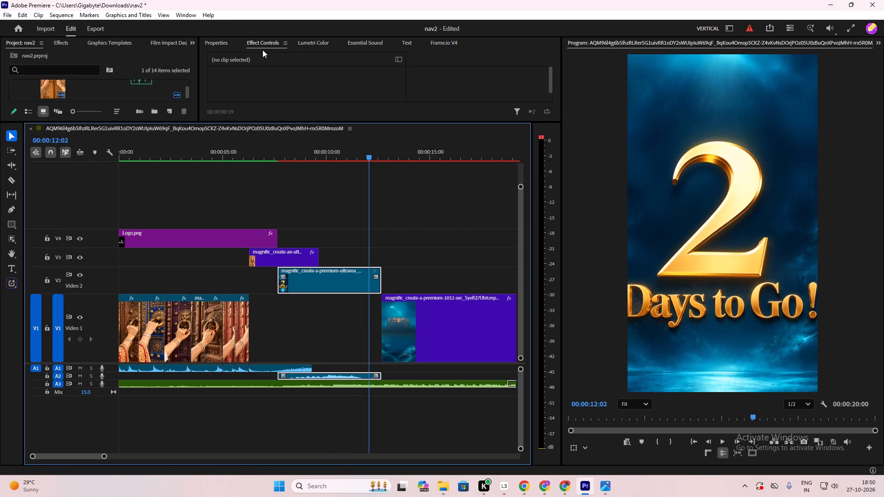
click(426, 259)
click(331, 277)
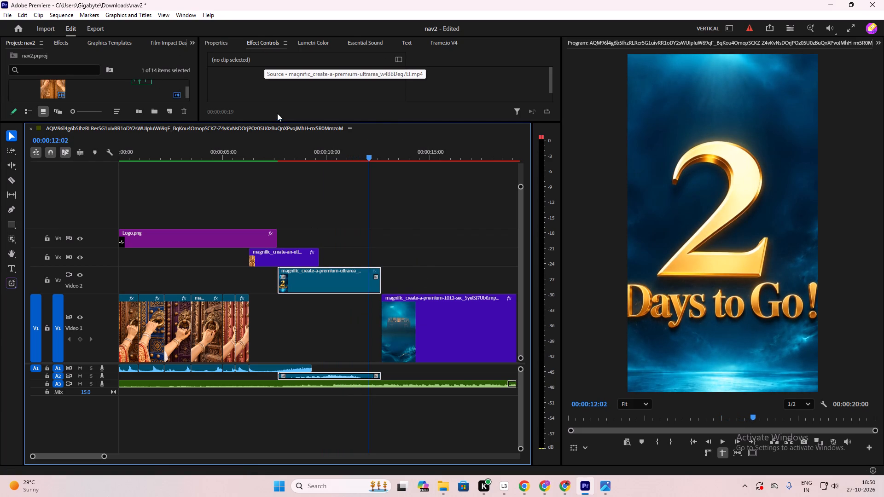
drag(278, 122, 291, 283)
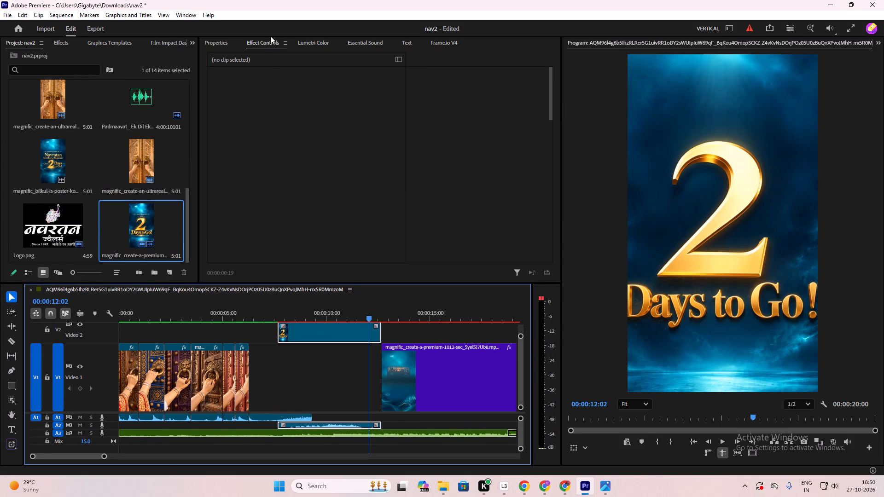
click(261, 44)
click(220, 39)
click(265, 42)
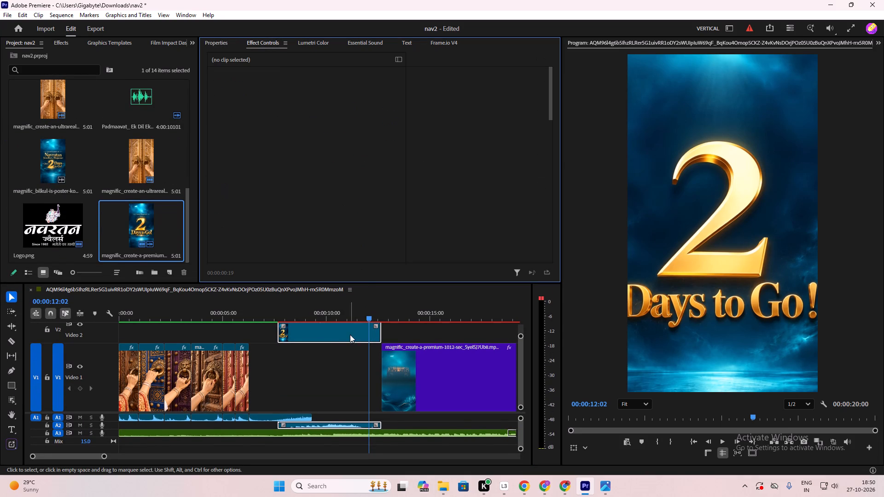
click(342, 338)
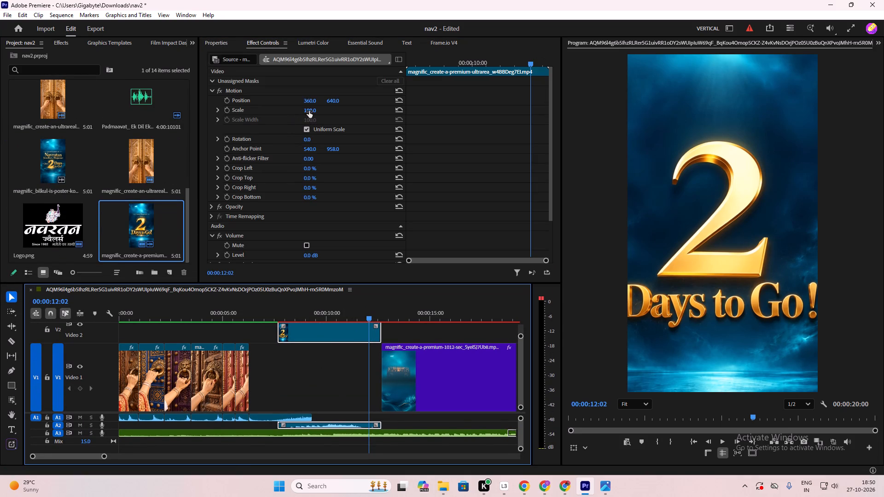
drag(309, 110, 297, 114)
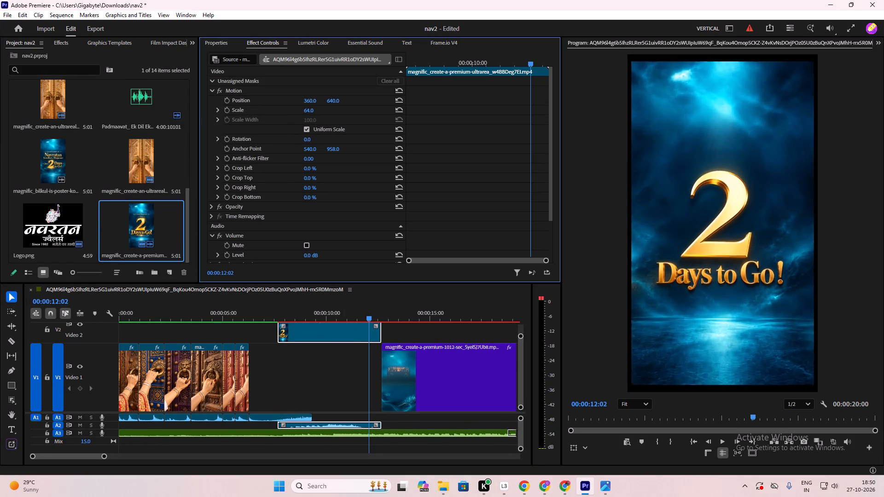
drag(297, 114, 299, 115)
Play the sequence from the closed doors through the 2 Days to Go clip to review the rescaled animation.
drag(368, 314, 279, 318)
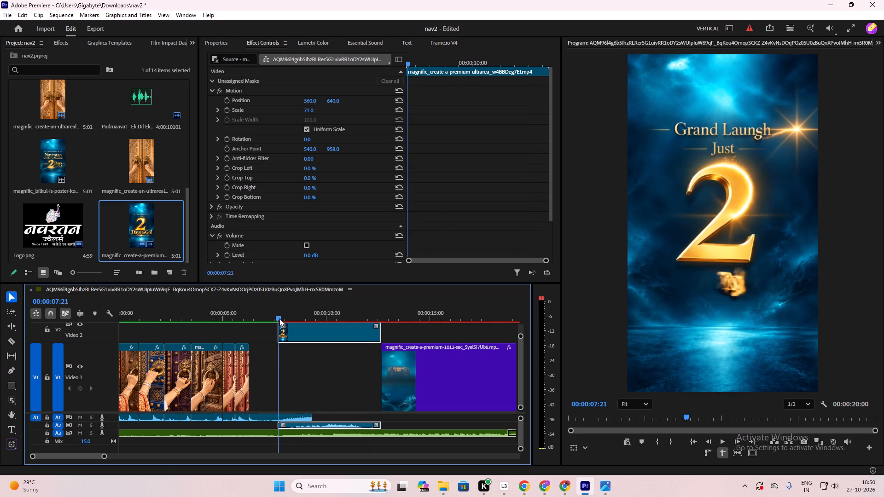
drag(279, 318, 279, 319)
drag(277, 315, 270, 318)
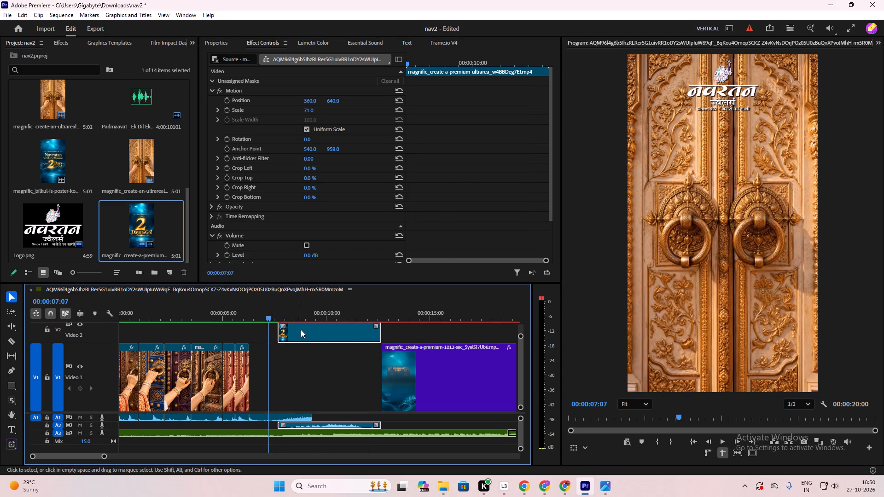
key(space)
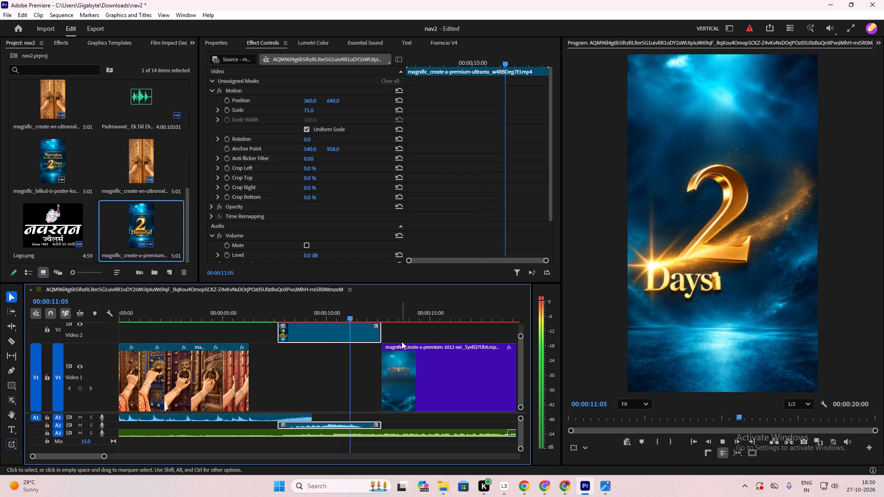
key(space)
key(space)
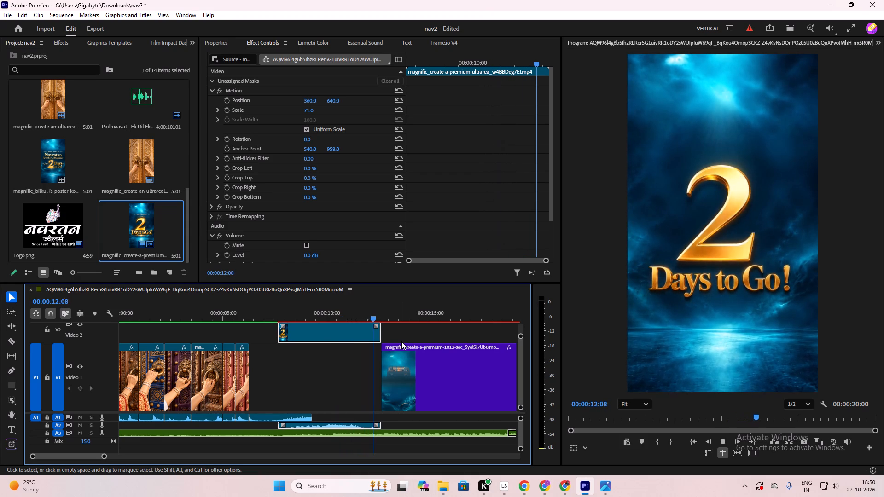
key(space)
Scrub back and forth through the 2 Days to Go clip to examine the door opening and how its text animates.
drag(396, 318, 381, 317)
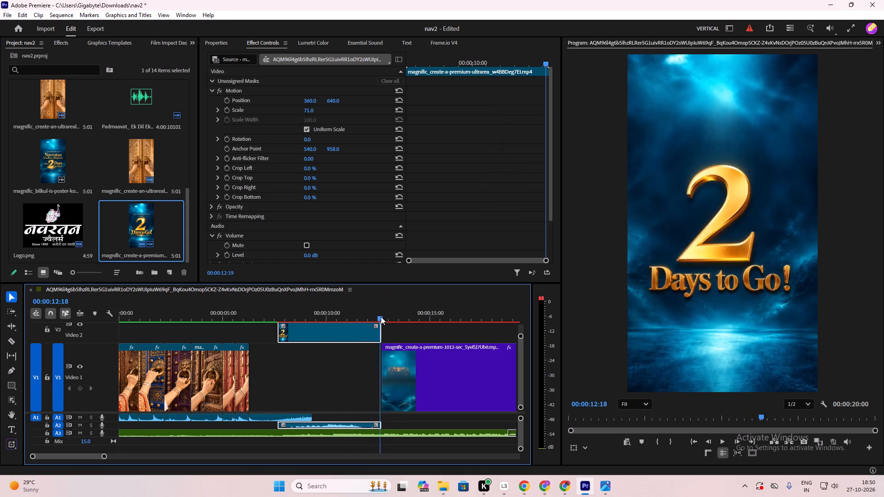
drag(381, 317, 337, 317)
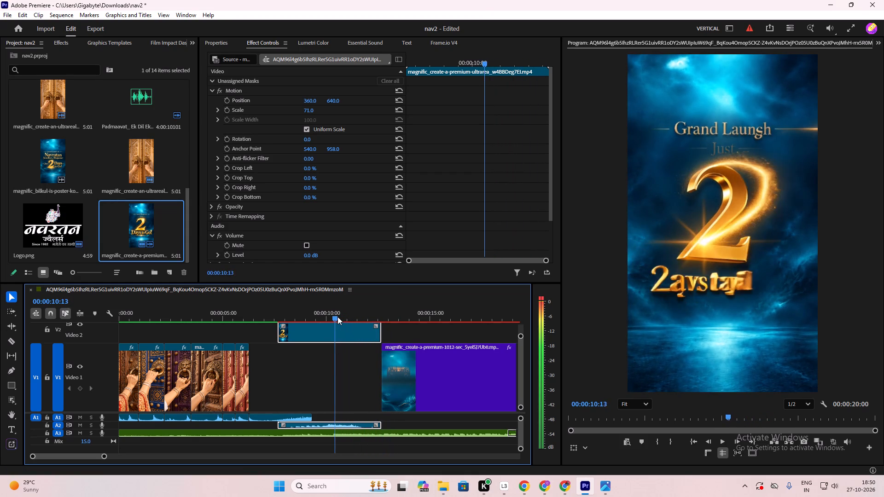
drag(337, 317, 351, 314)
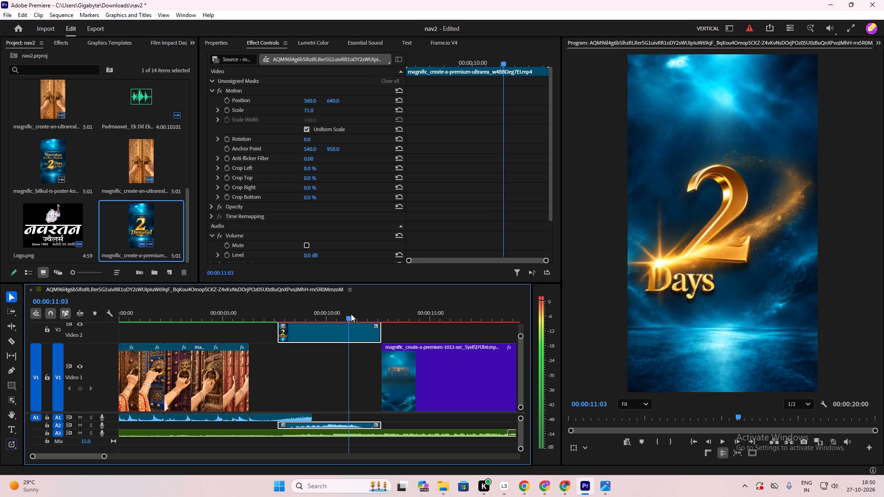
drag(351, 314, 350, 315)
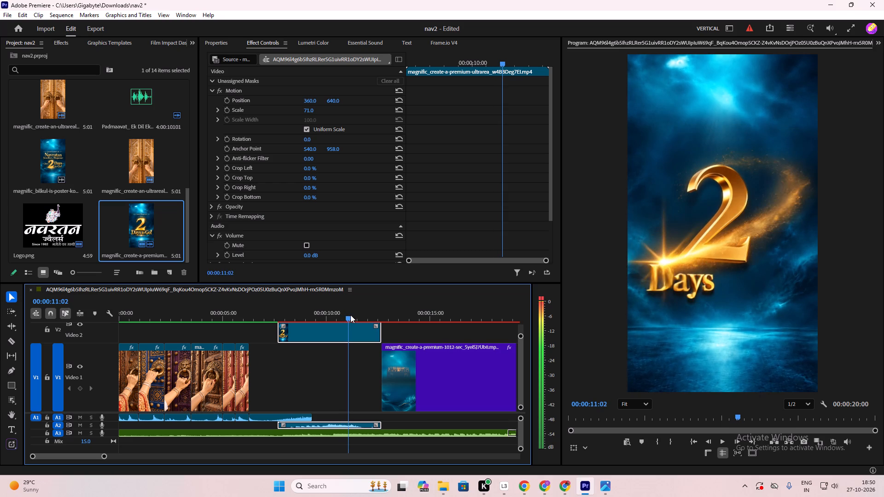
drag(350, 315, 340, 316)
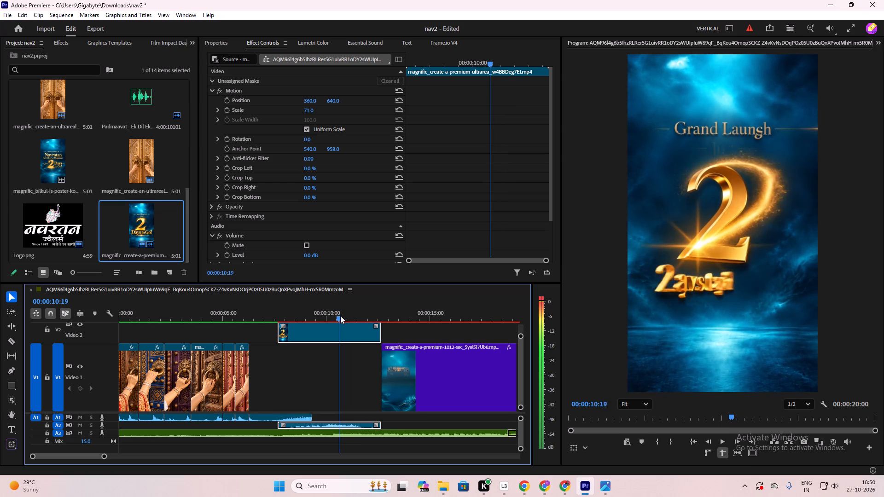
drag(340, 316, 308, 318)
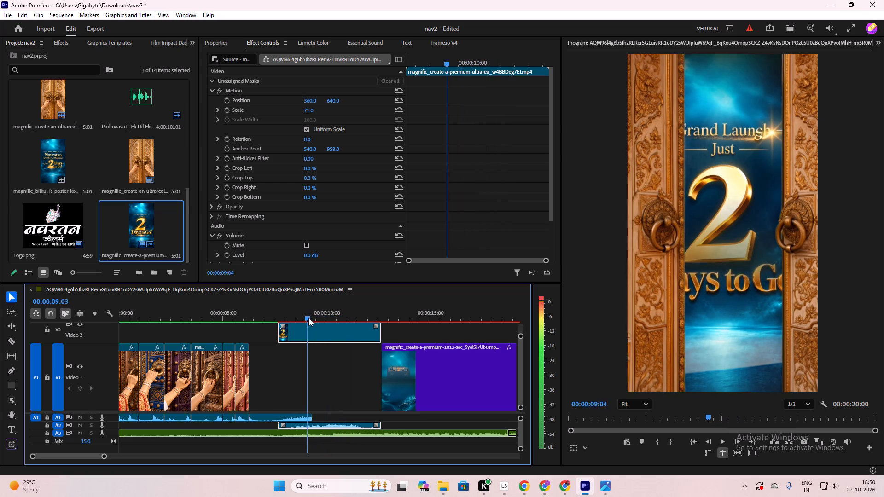
drag(308, 318, 346, 314)
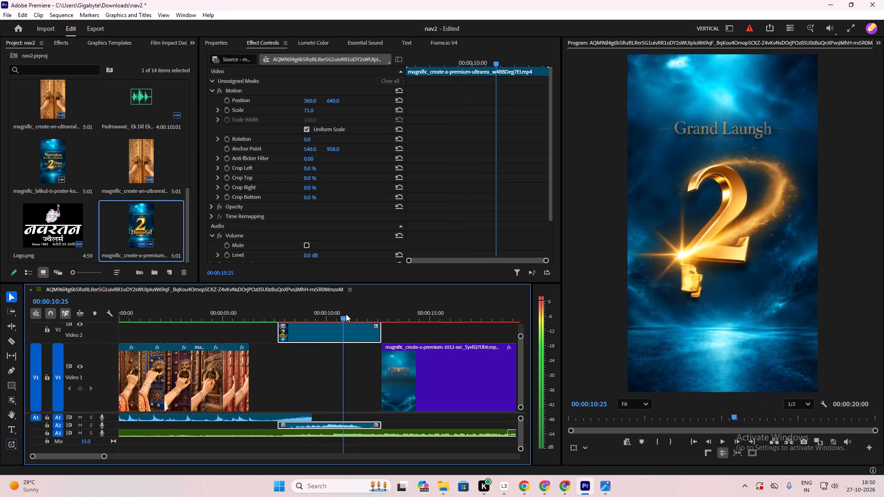
drag(346, 314, 370, 315)
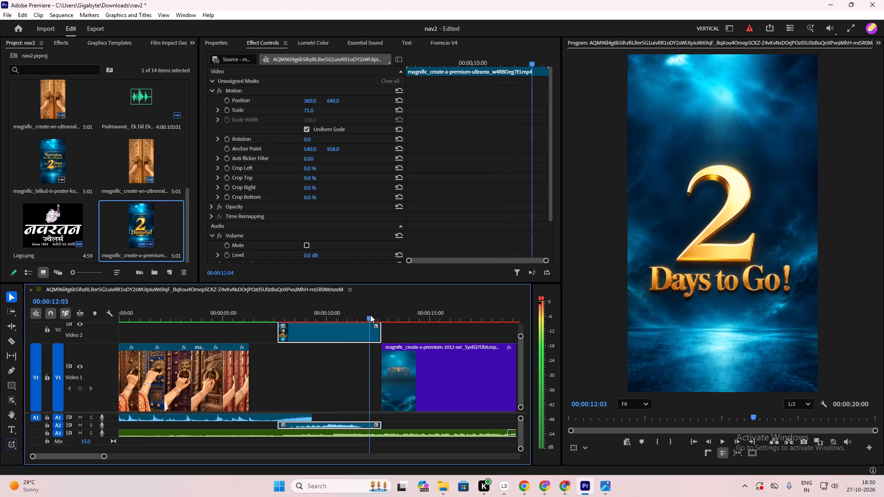
drag(370, 315, 323, 316)
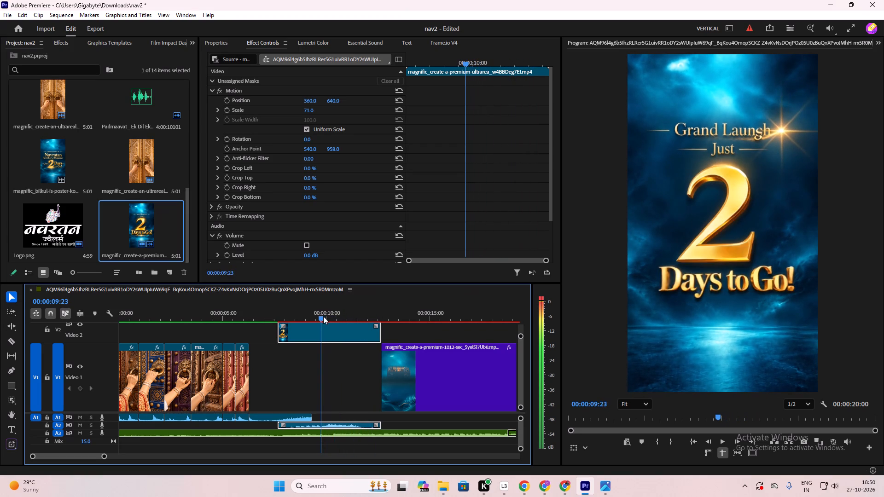
drag(323, 316, 325, 315)
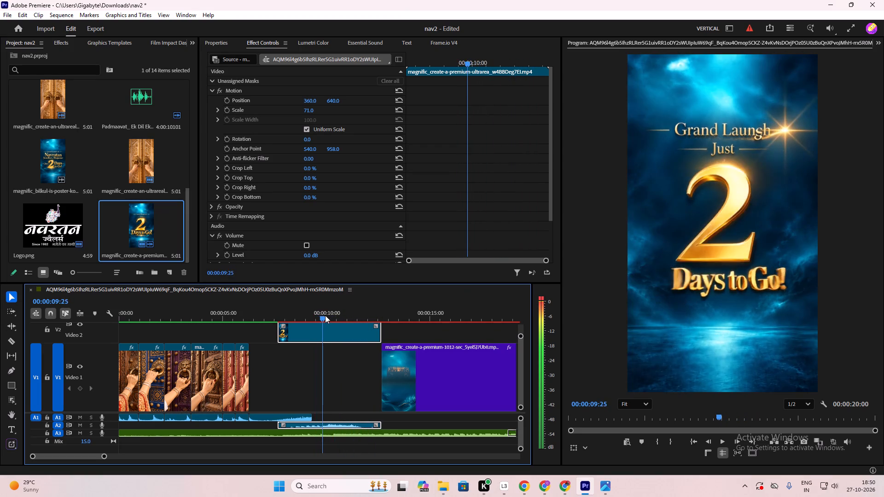
drag(325, 315, 321, 317)
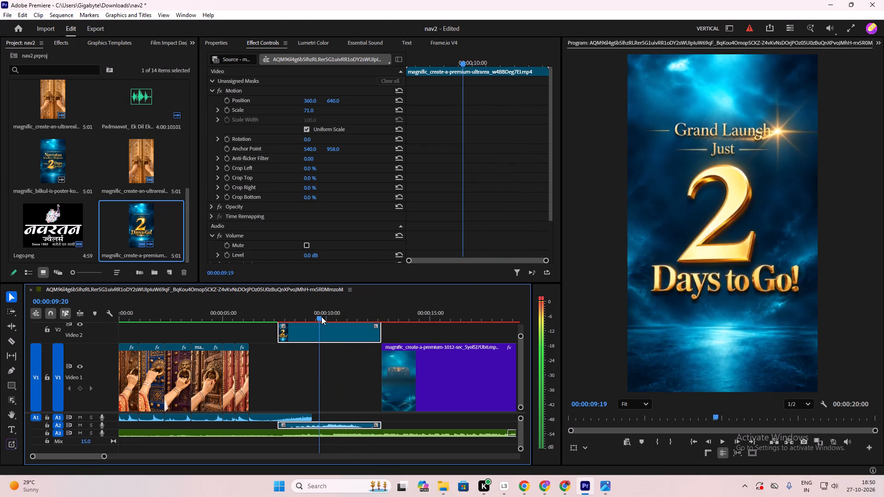
drag(321, 317, 317, 316)
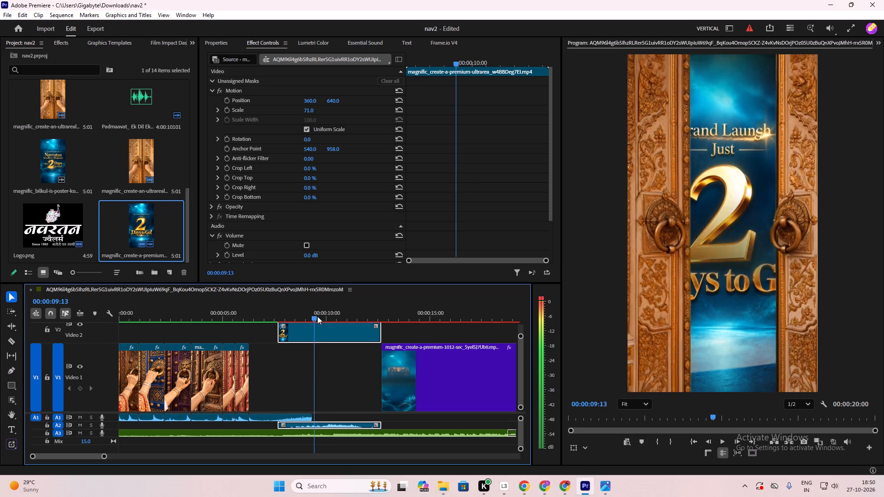
drag(317, 316, 354, 313)
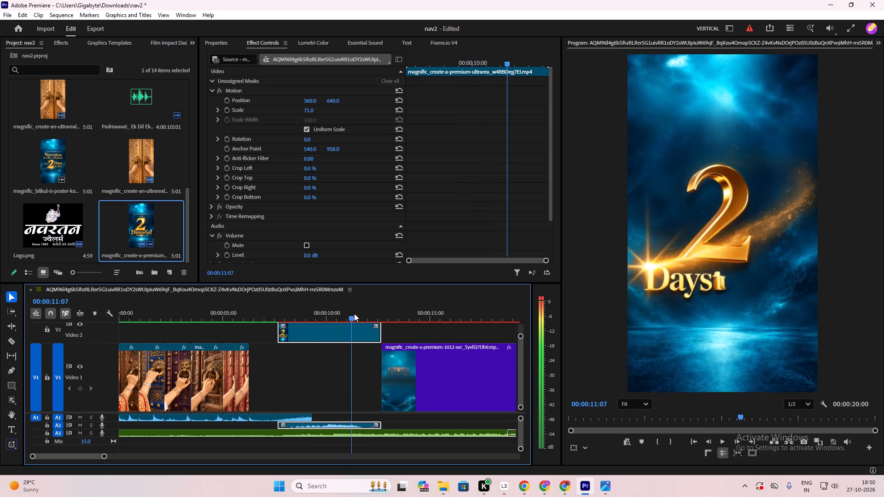
drag(354, 313, 328, 317)
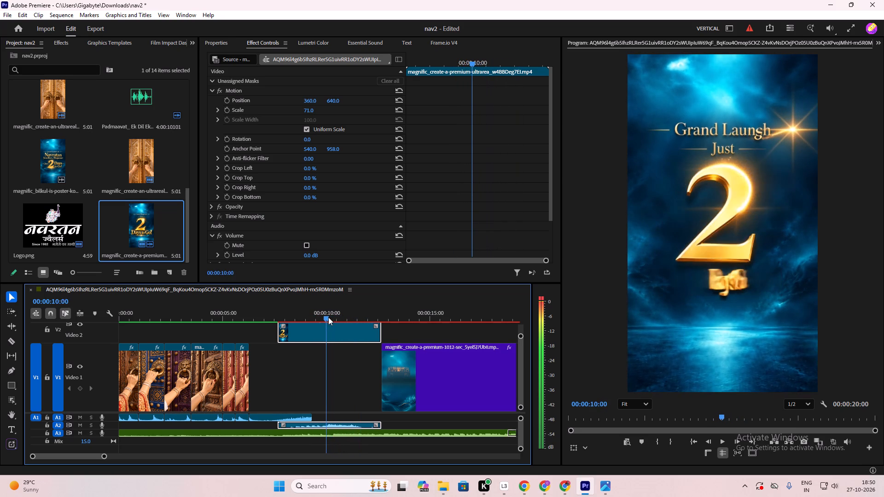
drag(328, 317, 319, 319)
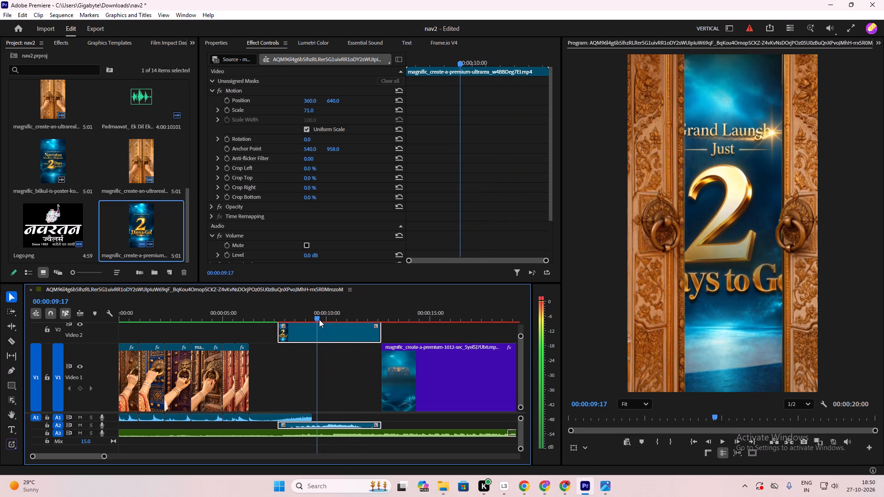
drag(319, 319, 340, 315)
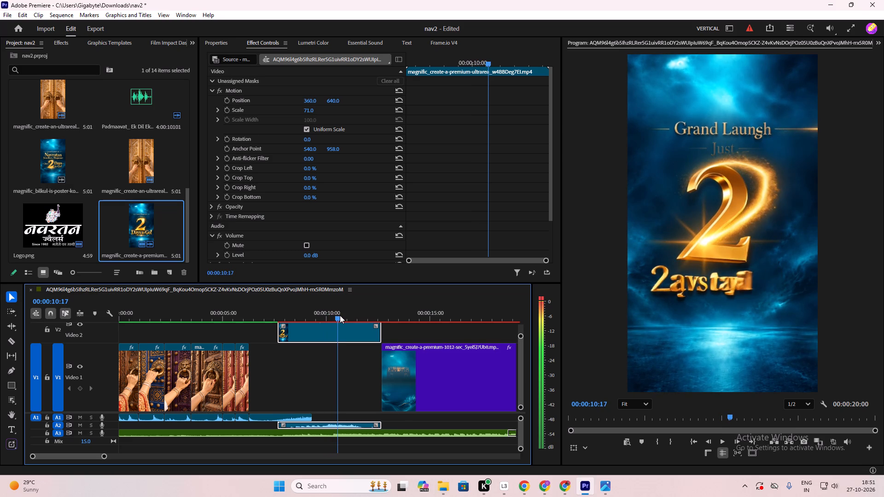
drag(340, 315, 342, 317)
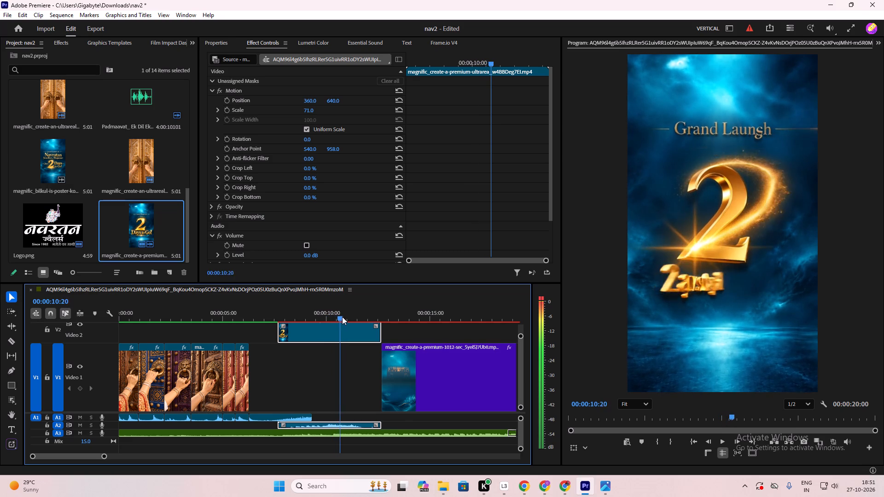
drag(342, 317, 355, 316)
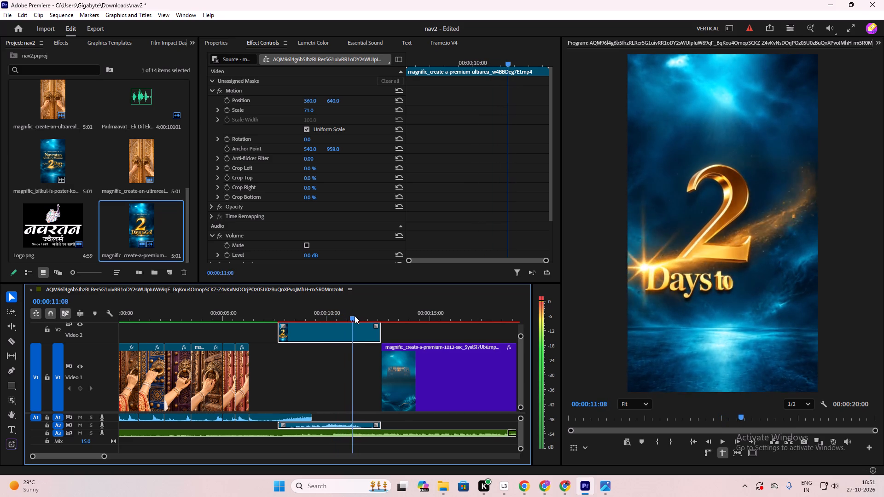
drag(355, 316, 337, 319)
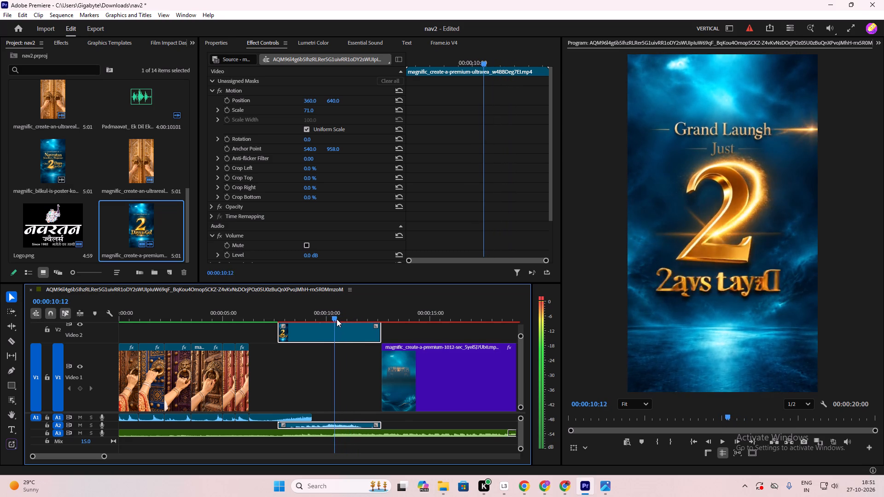
Trim the start of the 2 Days to Go clip on V2, with its audio, to 00:00:11:02.
drag(337, 319, 350, 316)
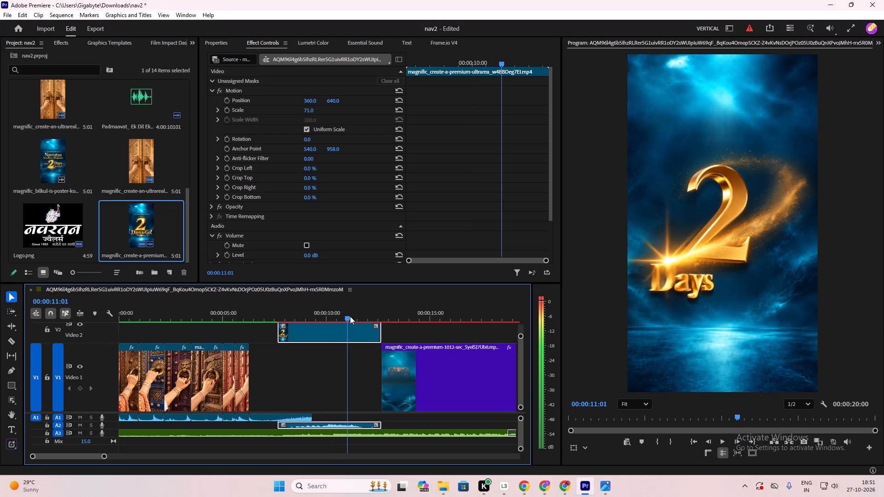
drag(350, 316, 350, 316)
drag(281, 334, 324, 337)
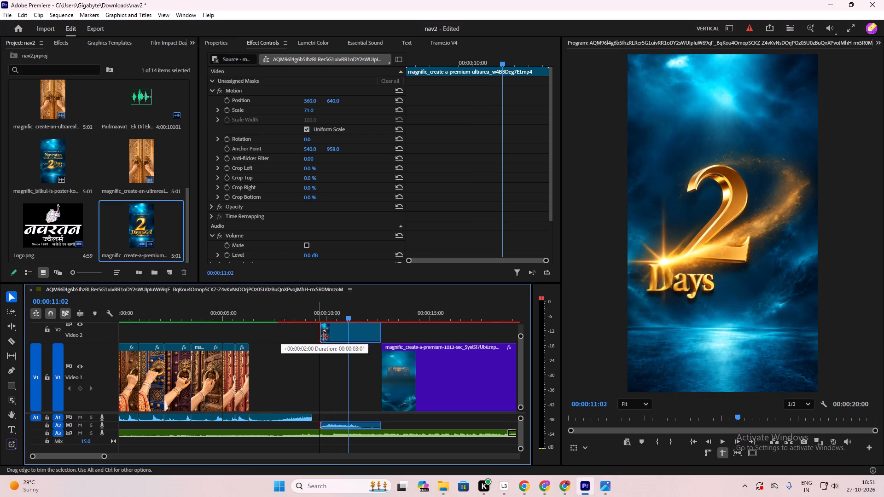
drag(324, 337, 349, 342)
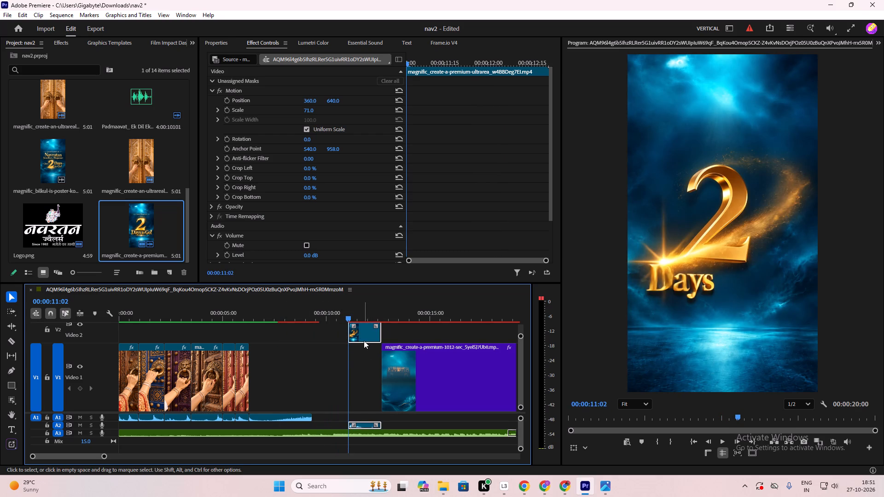
drag(340, 283, 354, 165)
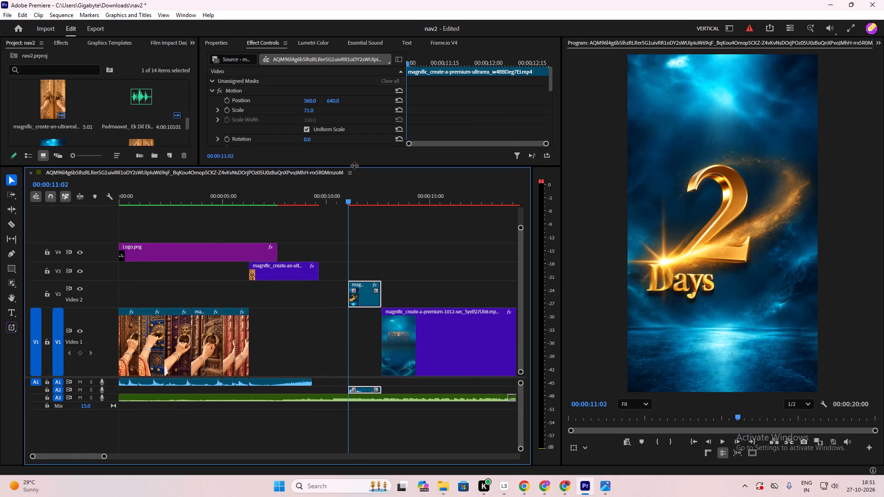
Undo the last start trim on the 2 Days to Go clip on V2 and its audio.
drag(354, 165, 355, 162)
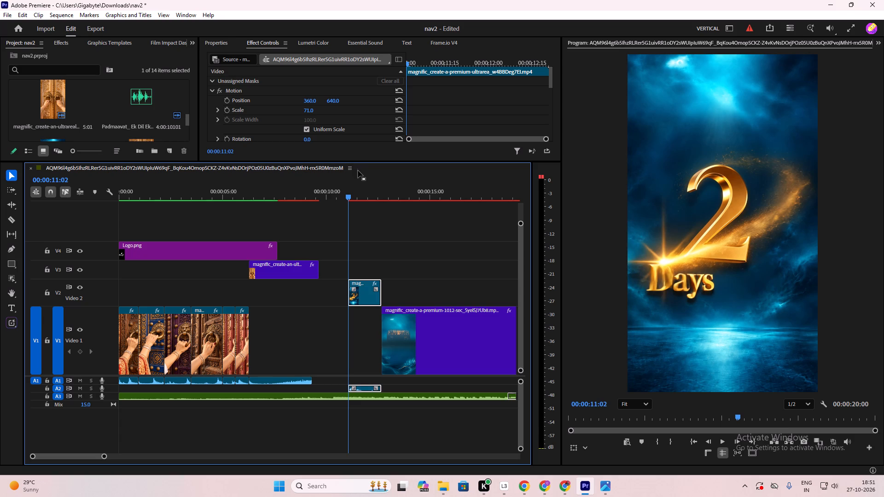
key(ctrl+z)
Add a sequence marker at 00:00:07:21, where the 2 Days to Go clip starts under the closed doors.
drag(349, 192, 291, 219)
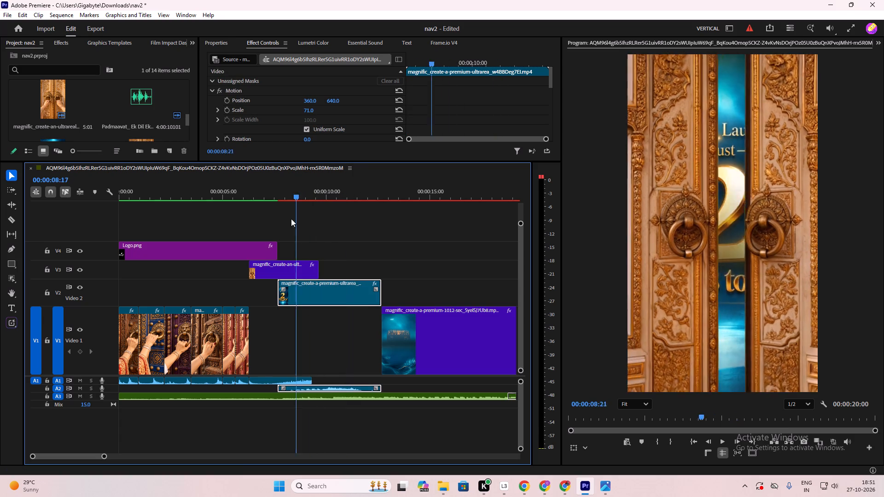
drag(291, 219, 280, 231)
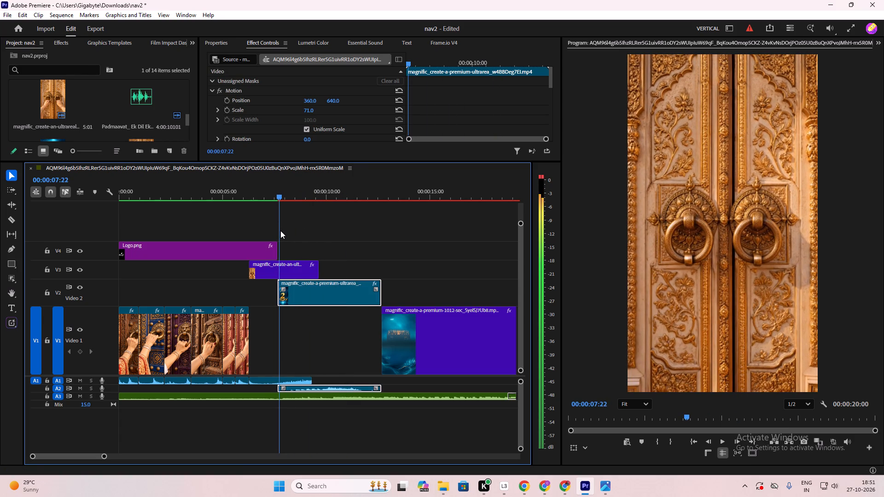
drag(280, 231, 280, 234)
click(295, 234)
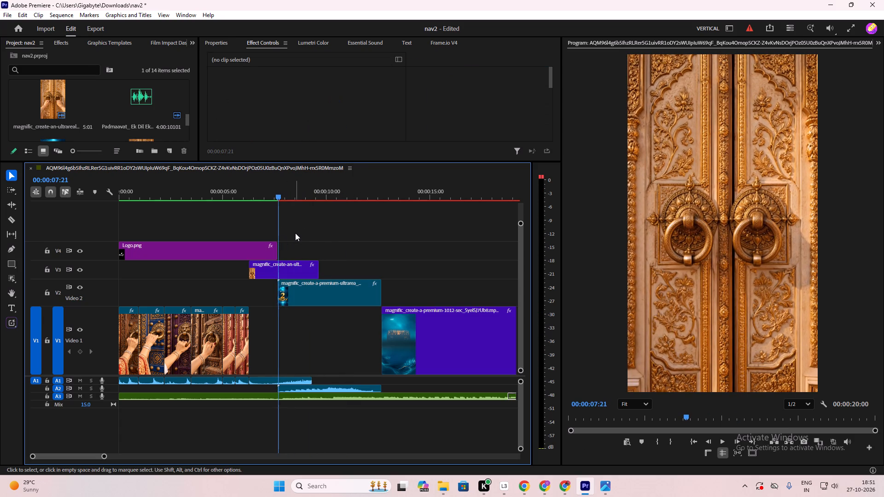
key(m)
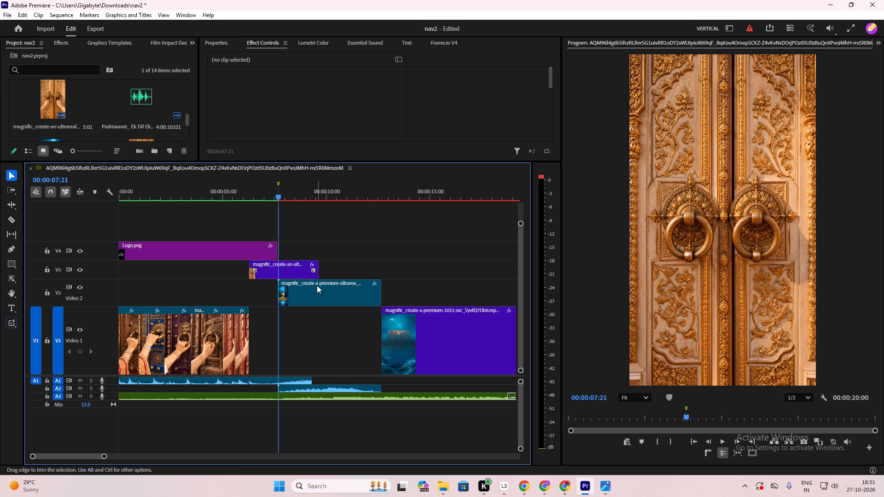
Trim the start of the 2 Days to Go clip on V2, with its audio, to 00:00:11:01.
drag(278, 196, 326, 227)
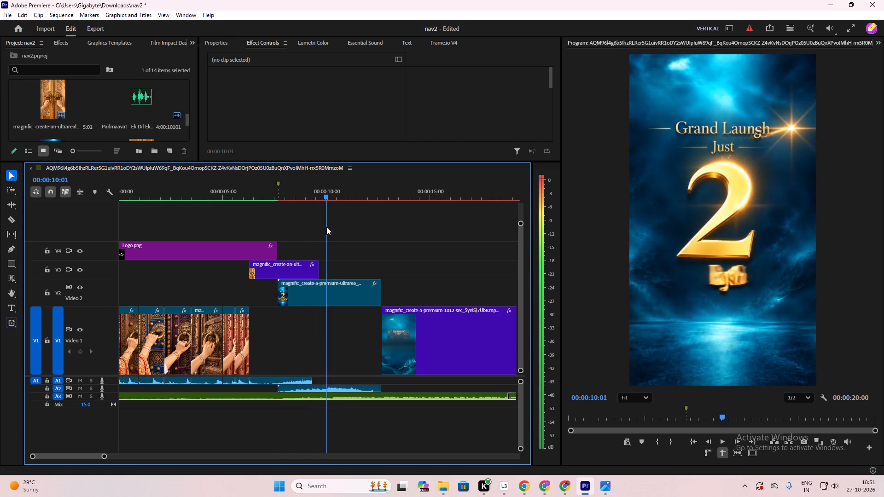
drag(326, 227, 345, 234)
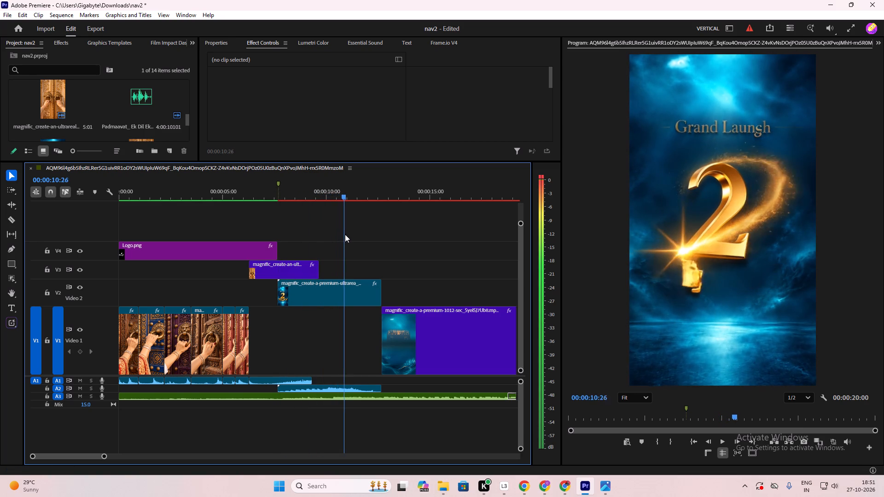
drag(345, 234, 345, 239)
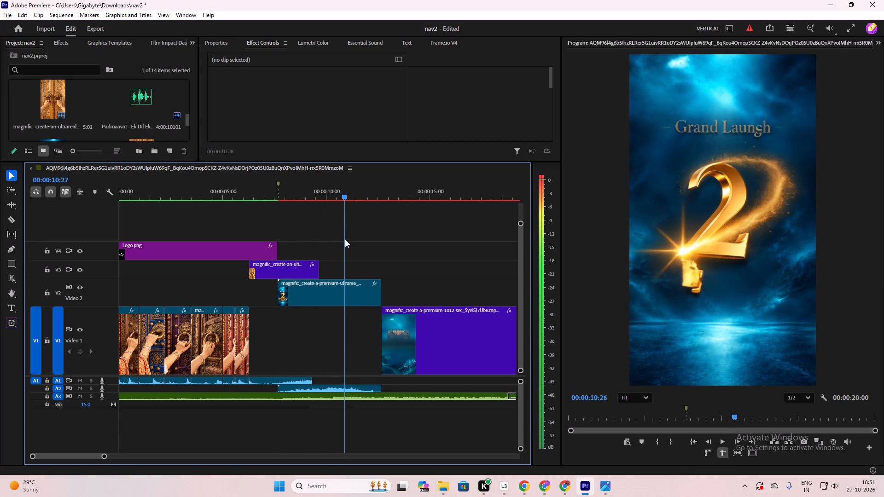
drag(345, 239, 348, 239)
drag(279, 301, 320, 301)
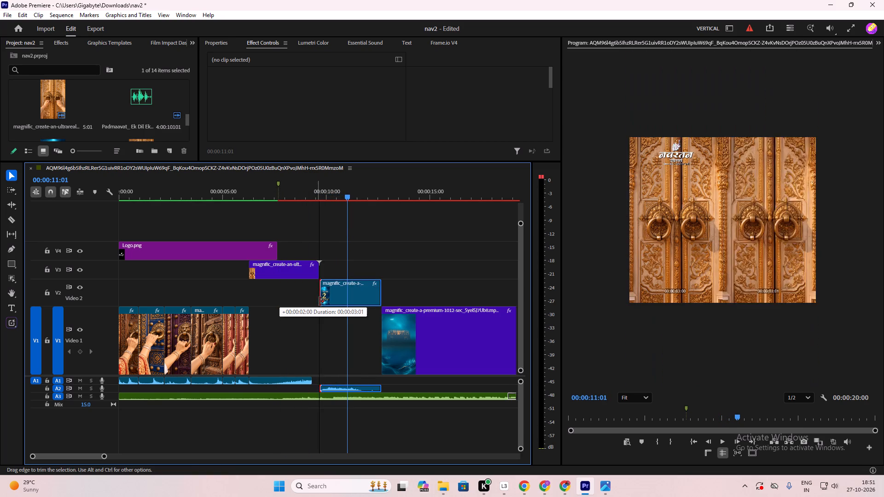
drag(320, 301, 346, 305)
Move the trimmed 2 Days to Go clip with its audio back to start at the 00:00:07:21 marker.
drag(362, 299, 290, 293)
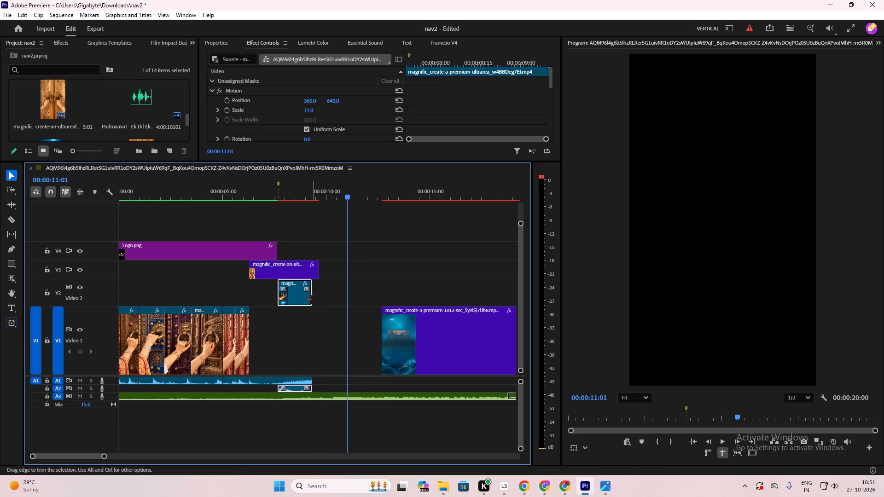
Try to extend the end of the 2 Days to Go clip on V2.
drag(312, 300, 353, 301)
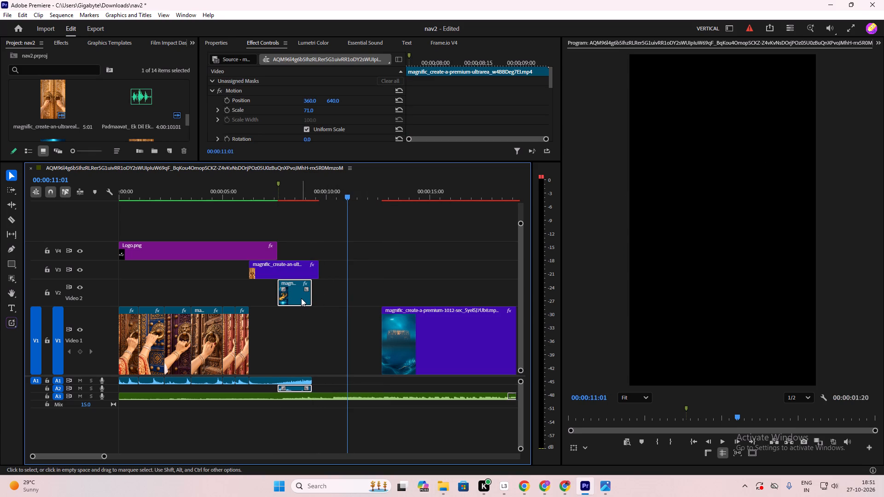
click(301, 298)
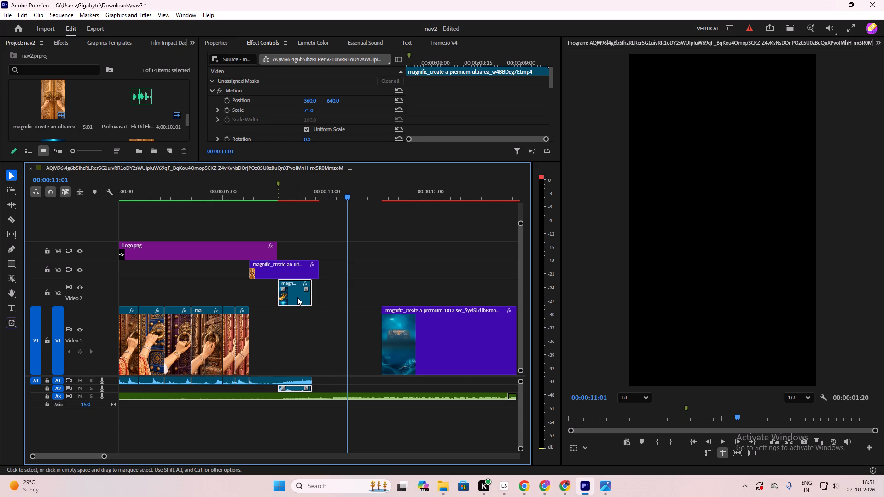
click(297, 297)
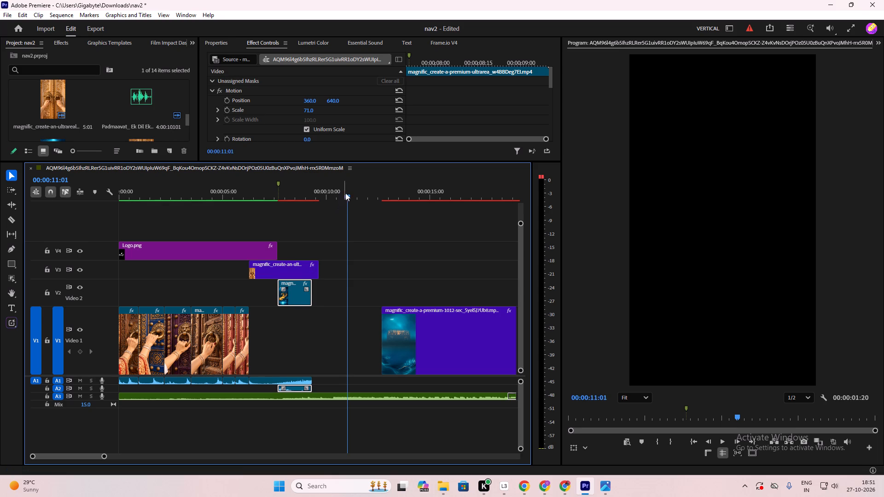
Play and scrub from the closed doors through the shortened 2 Days to Go clip to check the door-opening timing.
drag(345, 193, 268, 237)
click(337, 235)
key(space)
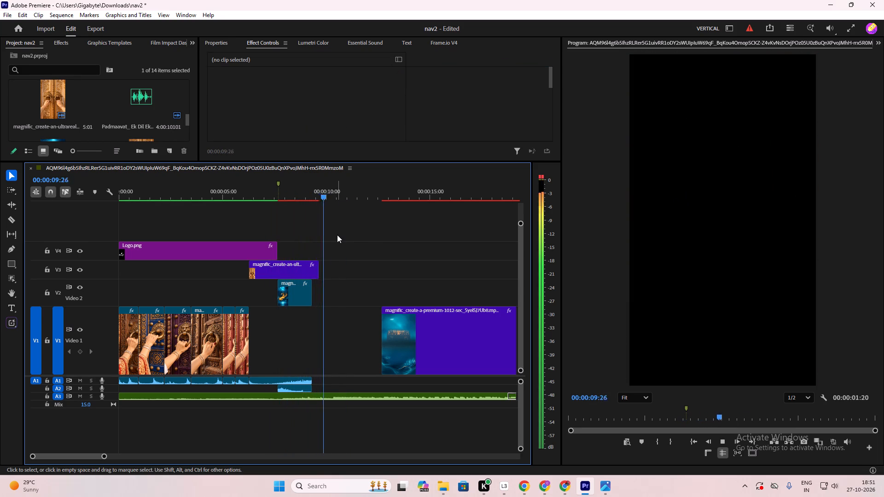
key(space)
drag(330, 191, 292, 214)
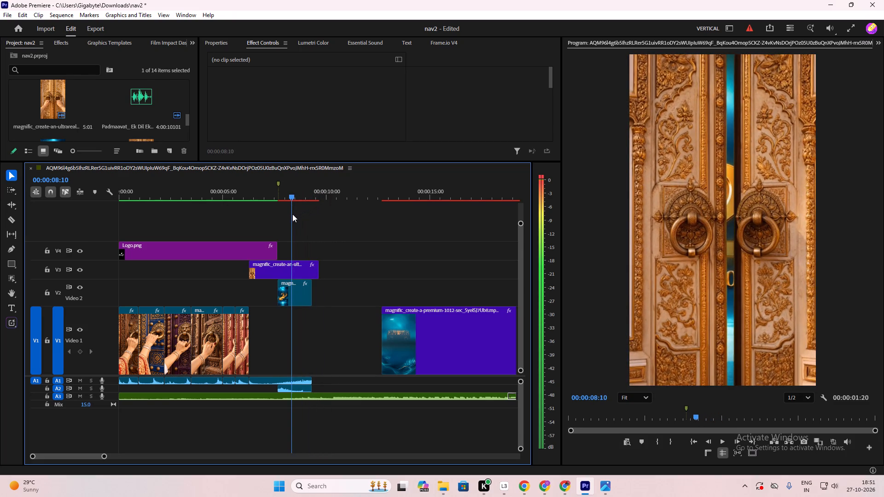
drag(292, 214, 280, 224)
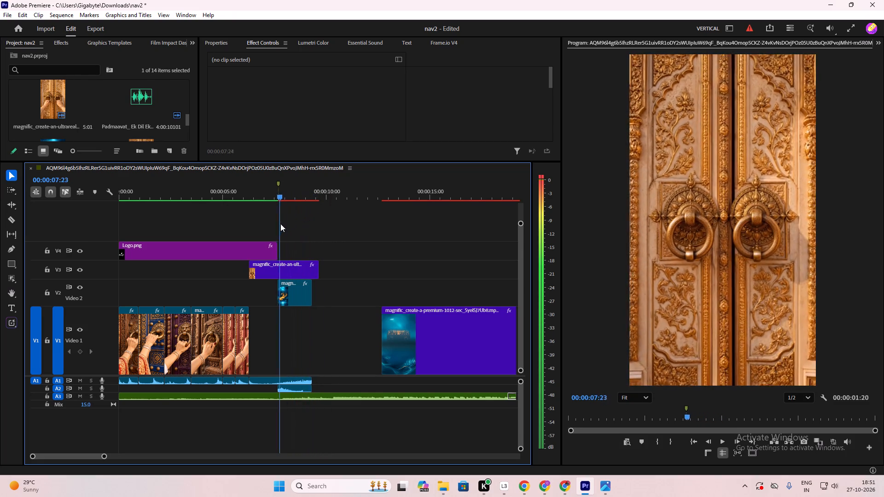
drag(280, 224, 314, 220)
Move the 2 Days to Go clip on V2 to about 00:00:09:00 and extend its start back to the 00:00:07:21 marker.
drag(297, 300, 316, 302)
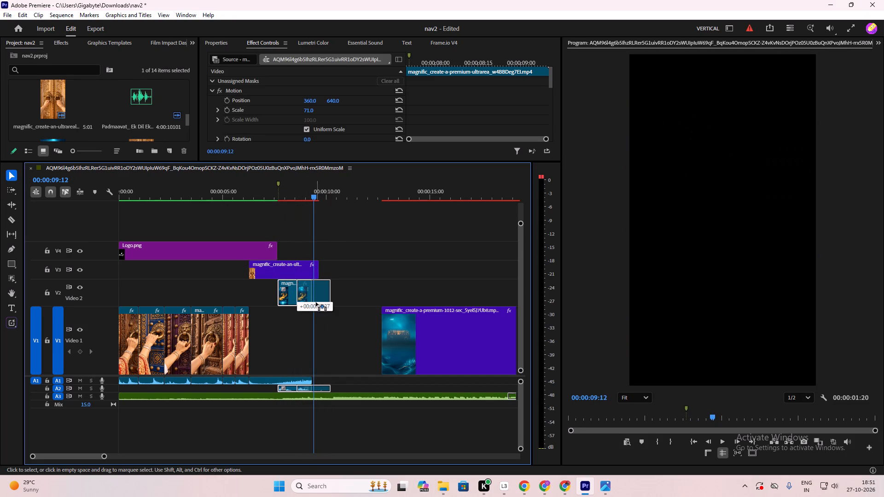
drag(316, 302, 325, 306)
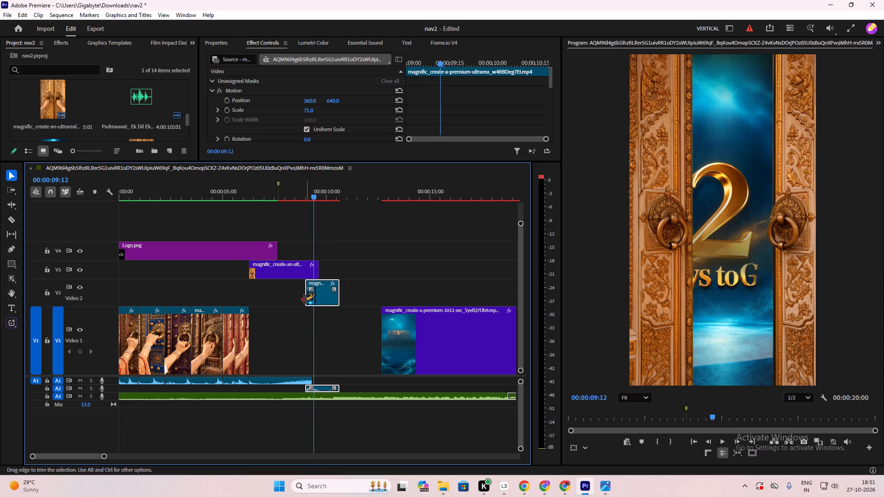
drag(305, 300, 274, 295)
Play from just before the marker past the end of the 2 Days to Go clip to review the new timing.
drag(317, 188, 277, 217)
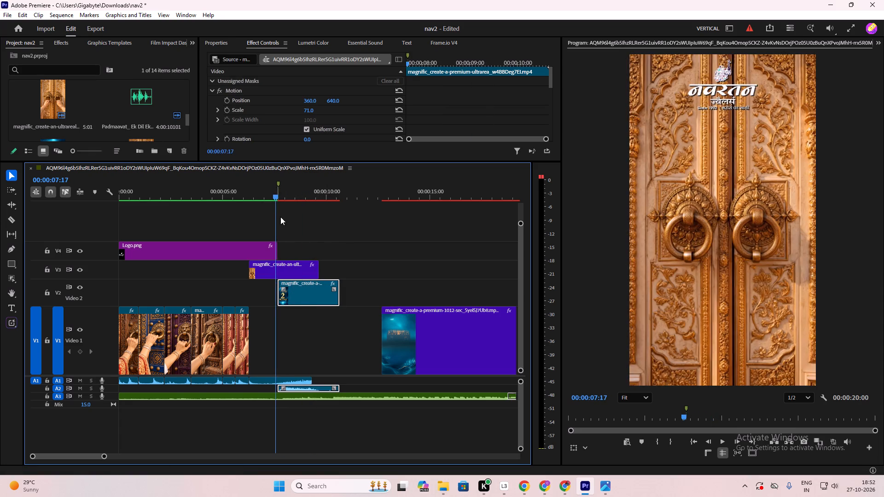
key(space)
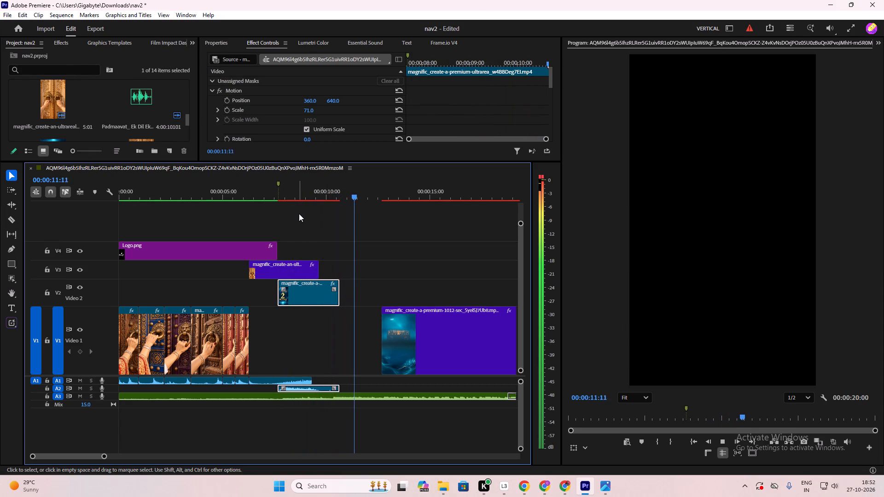
key(space)
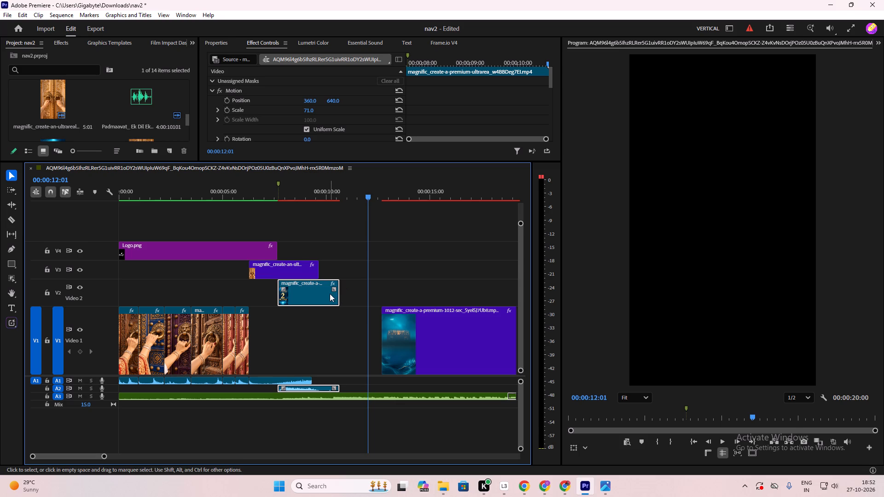
Duplicate the 2 Days to Go clip on V2 to about 00:00:10:26 and trim the copy's start to 00:00:12:01.
click(328, 295)
alt+drag(312, 298, 354, 299)
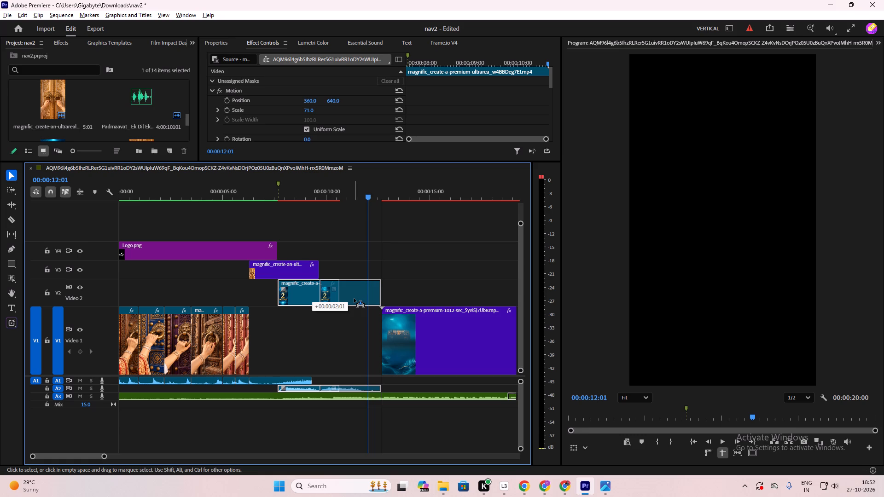
alt+drag(354, 299, 339, 301)
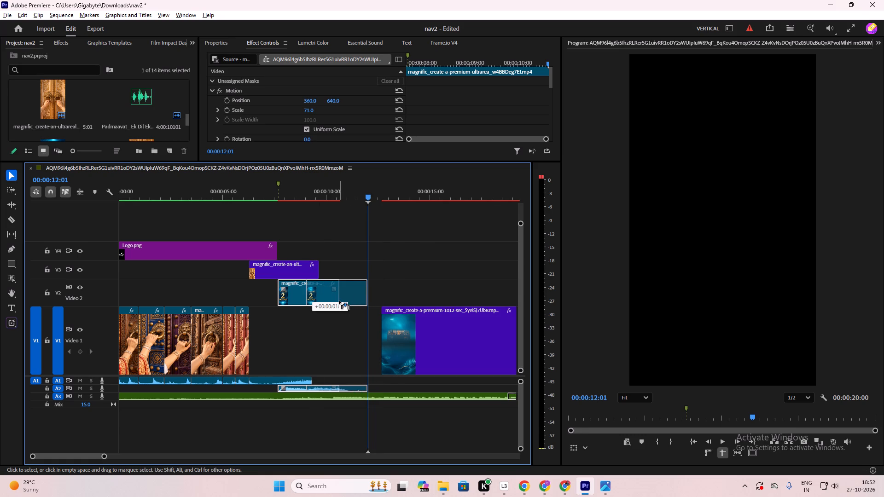
alt+drag(339, 301, 379, 289)
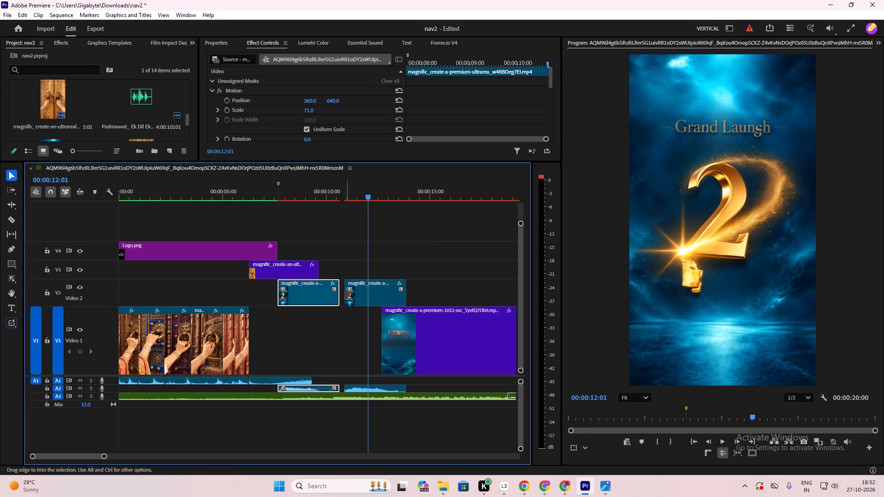
drag(346, 295, 370, 297)
Duplicate the trimmed copy's video on V2 directly after the first clip, at about 00:00:10:18.
alt+drag(385, 298, 384, 298)
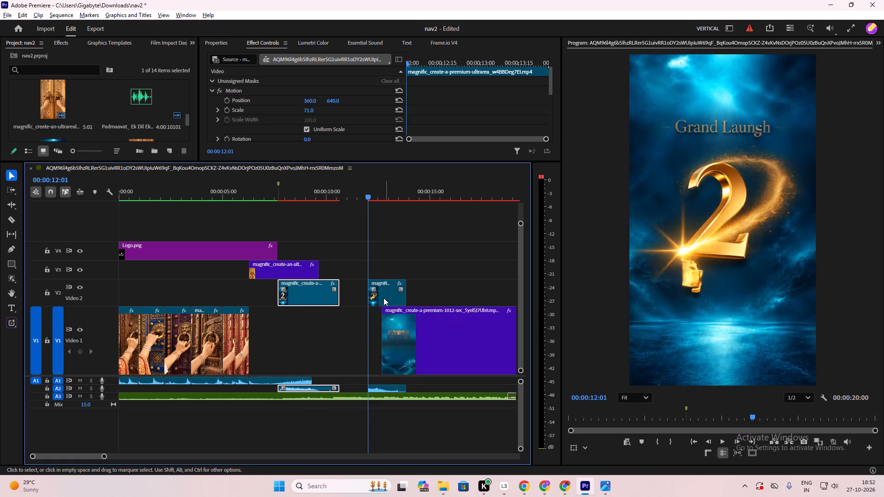
alt+drag(384, 298, 357, 298)
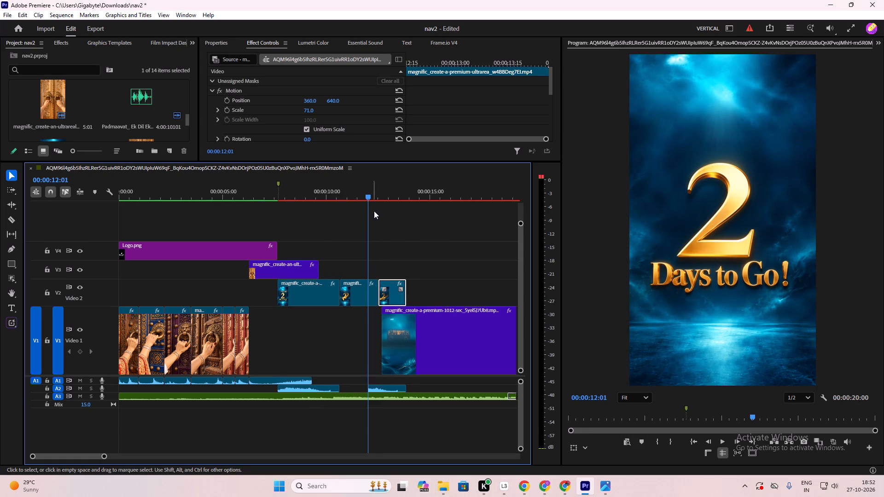
Play across the join between the first 2 Days to Go clip and its copy on V2.
drag(372, 191, 336, 220)
key(space)
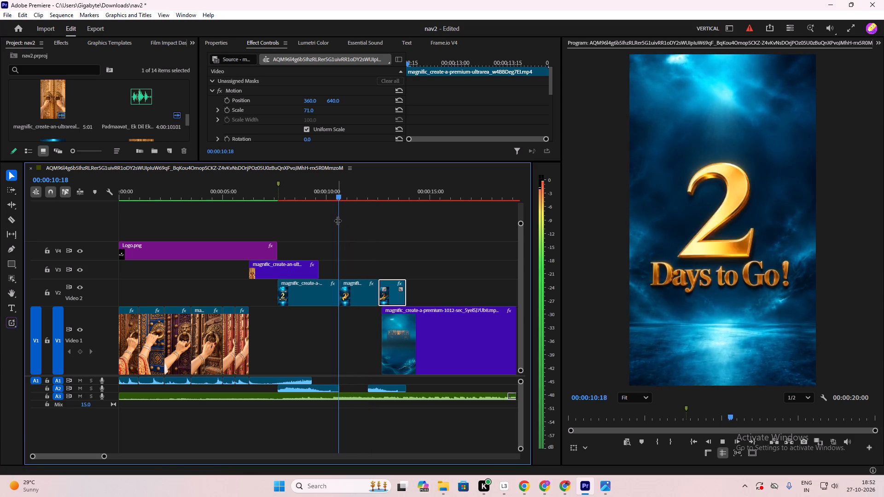
key(space)
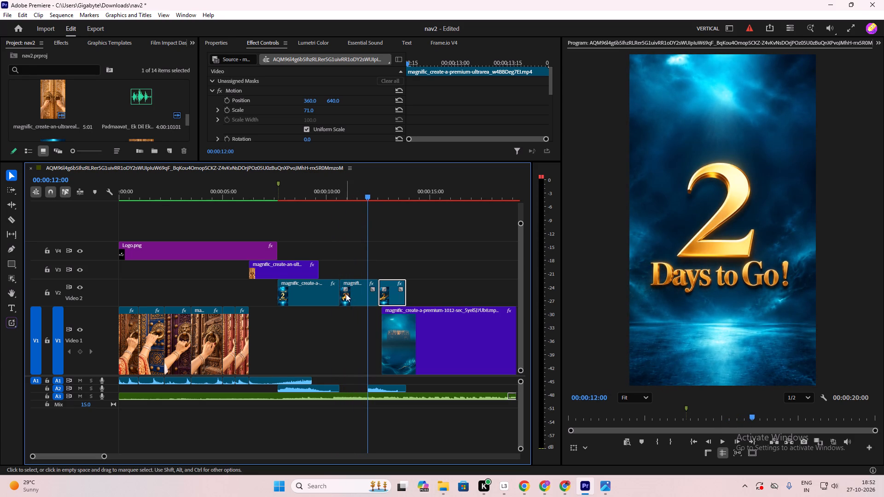
Trim the start of the middle 2 Days to Go copy on V2 to about 00:00:12:00.
drag(342, 301, 370, 301)
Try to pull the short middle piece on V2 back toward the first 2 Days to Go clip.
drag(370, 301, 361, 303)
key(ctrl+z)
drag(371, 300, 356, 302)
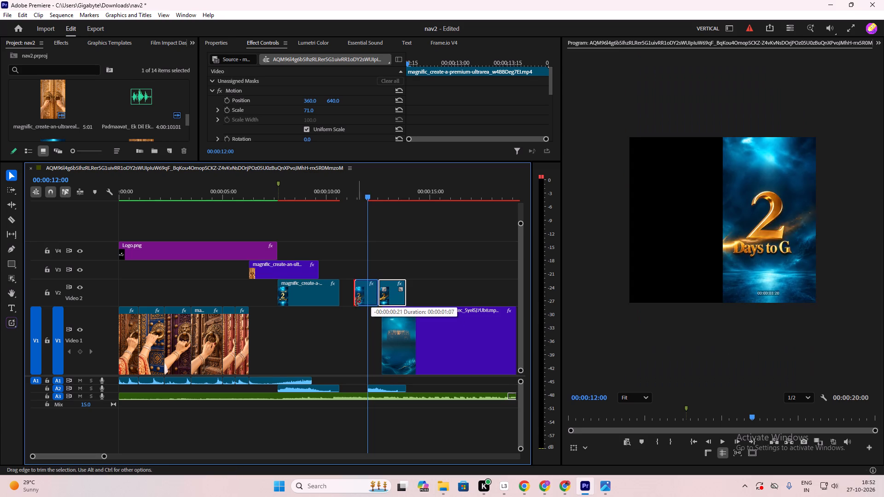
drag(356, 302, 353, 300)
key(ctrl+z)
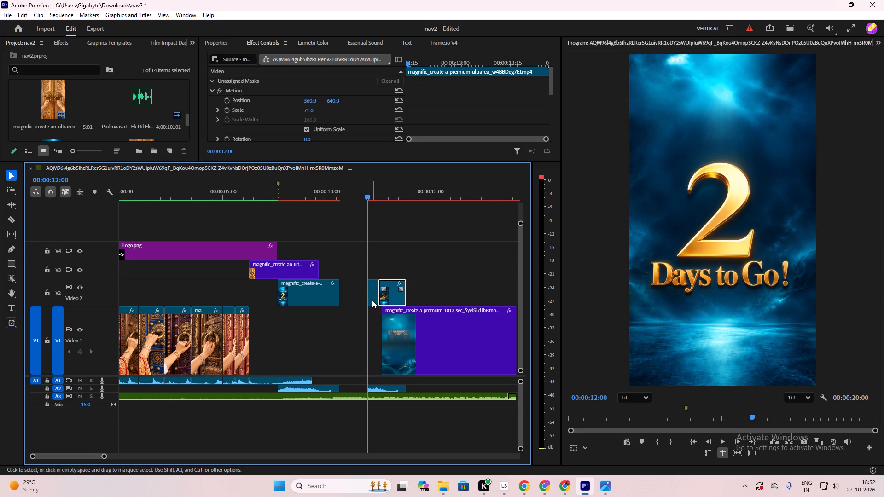
Move the short middle piece on V2 directly against the end of the first 2 Days to Go clip.
drag(372, 300, 344, 298)
Cut the leftover last 2 Days to Go copy, with its audio, from the timeline.
click(391, 302)
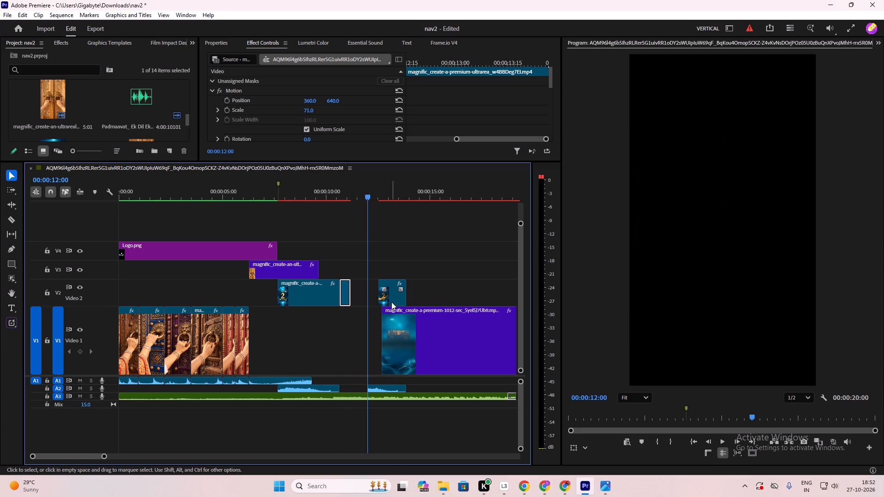
key(ctrl+x)
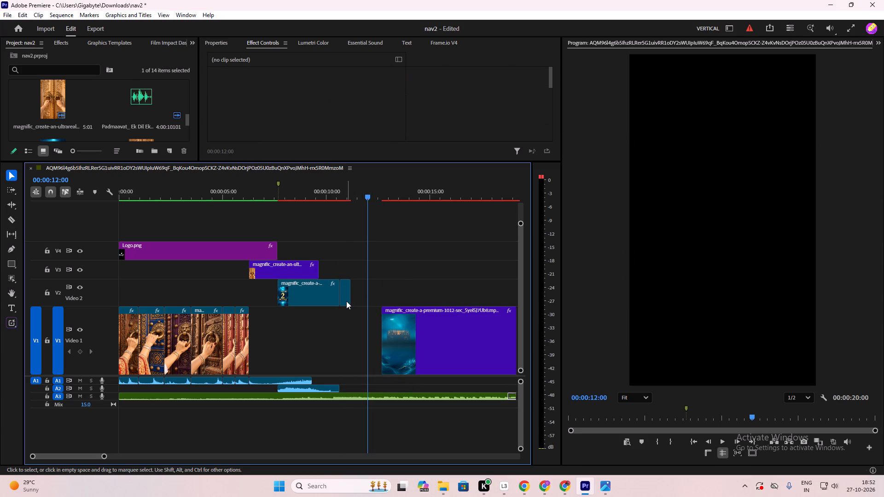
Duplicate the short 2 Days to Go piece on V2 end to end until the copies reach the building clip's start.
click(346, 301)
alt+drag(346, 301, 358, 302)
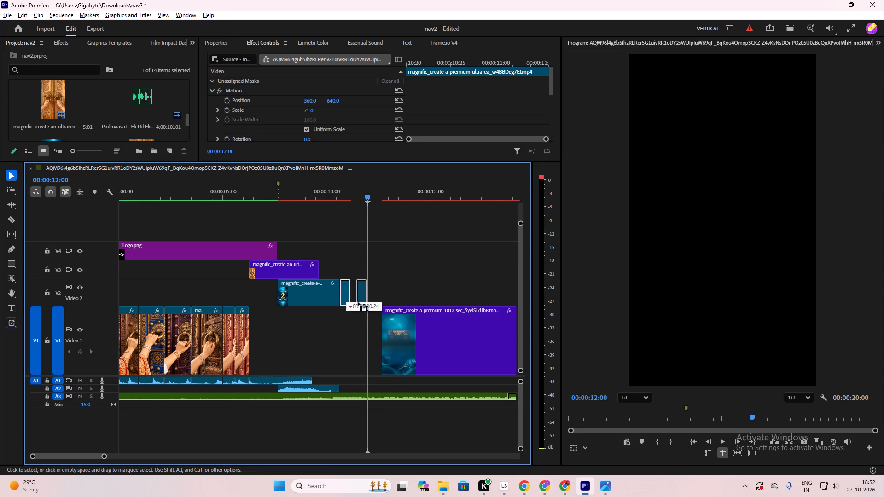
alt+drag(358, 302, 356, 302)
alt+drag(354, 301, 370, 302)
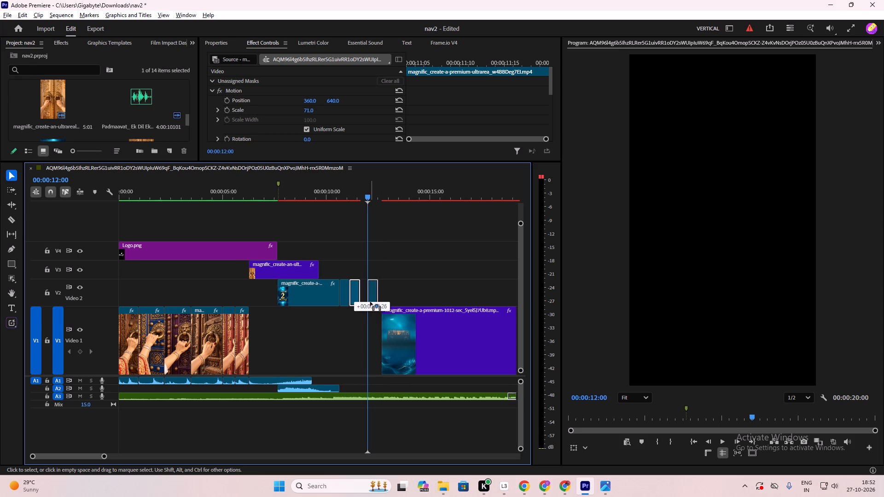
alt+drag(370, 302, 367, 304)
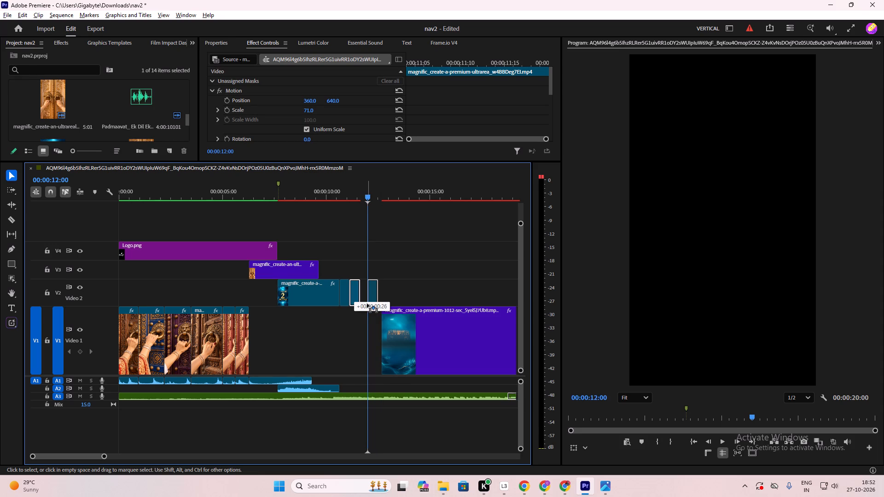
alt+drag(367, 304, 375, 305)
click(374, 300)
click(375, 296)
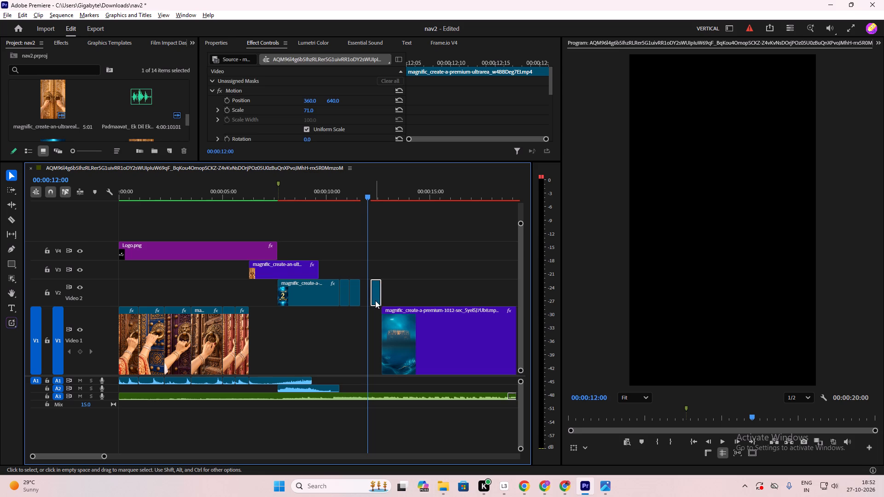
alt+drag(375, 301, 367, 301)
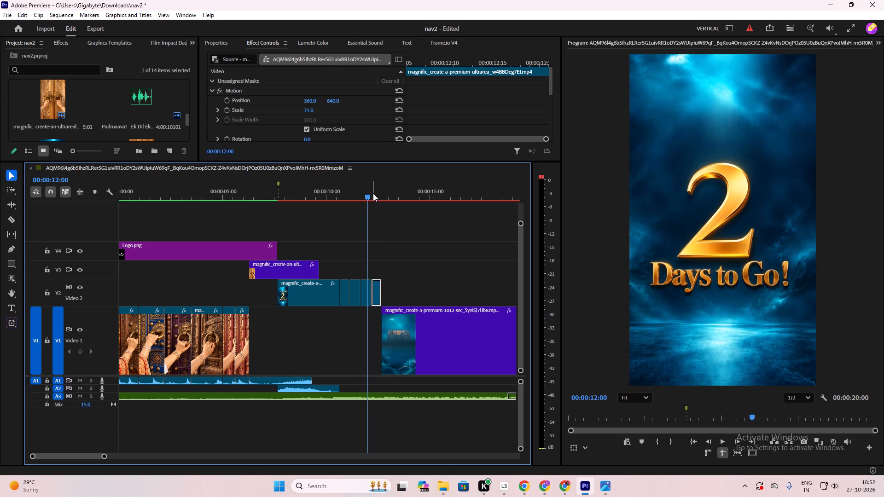
Play back the section from the door opening through the repeated 2 Days to Go pieces to check how it flows.
drag(370, 193, 311, 216)
key(space)
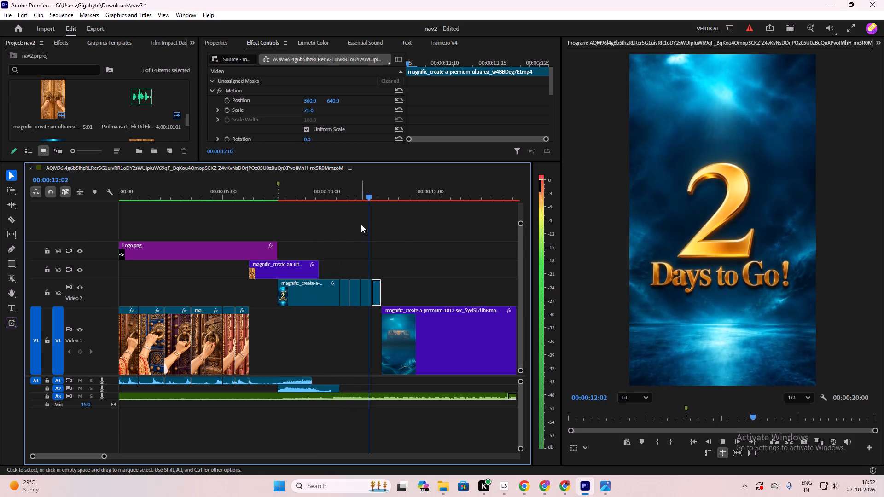
key(space)
drag(396, 192, 394, 192)
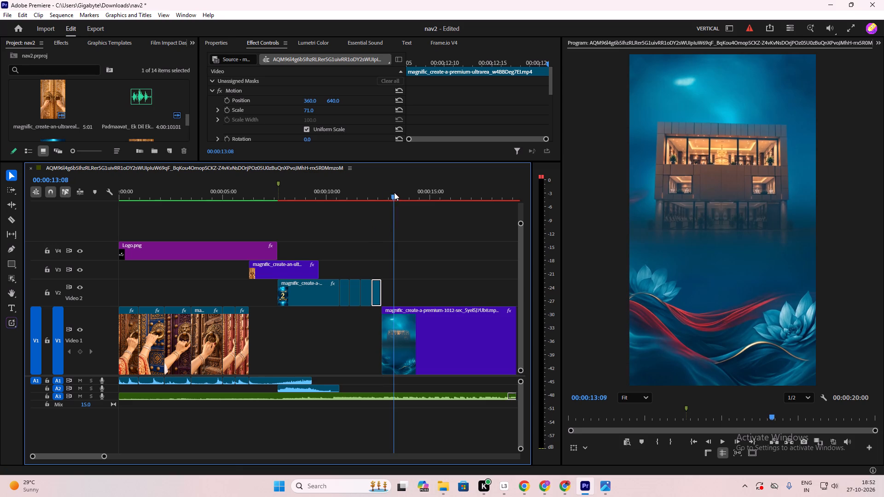
drag(394, 192, 311, 223)
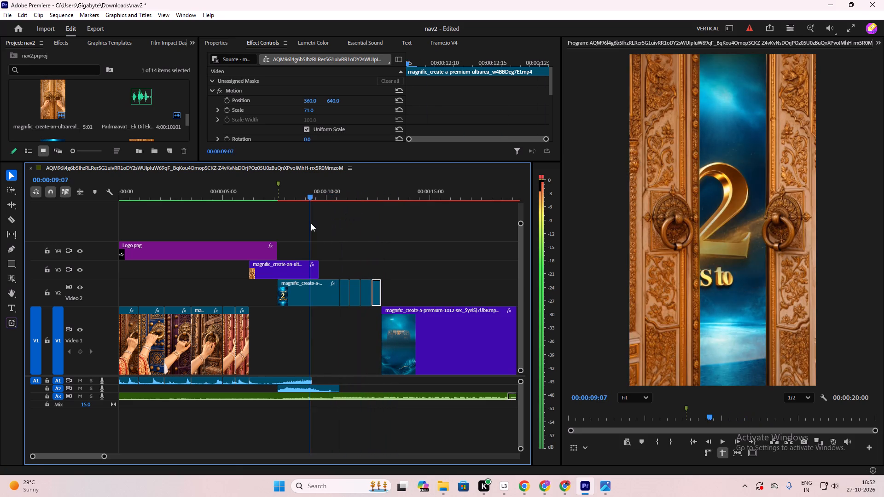
drag(311, 223, 299, 224)
key(space)
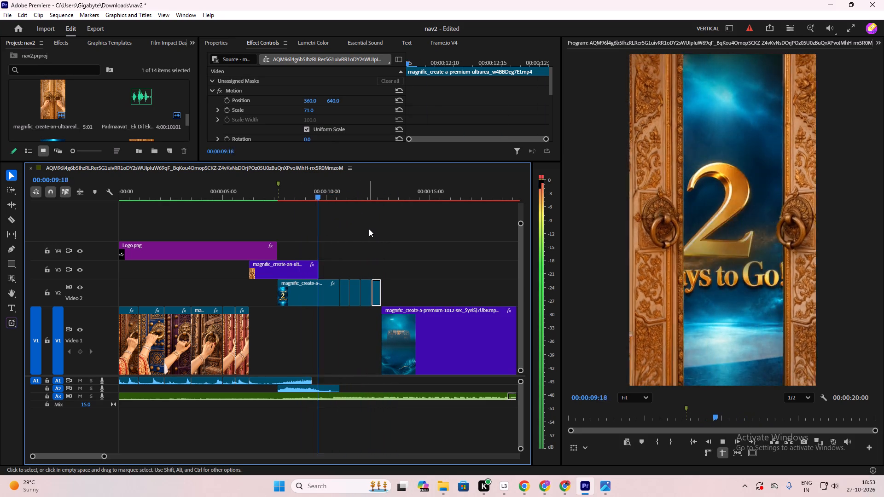
key(space)
key(space)
key(space)
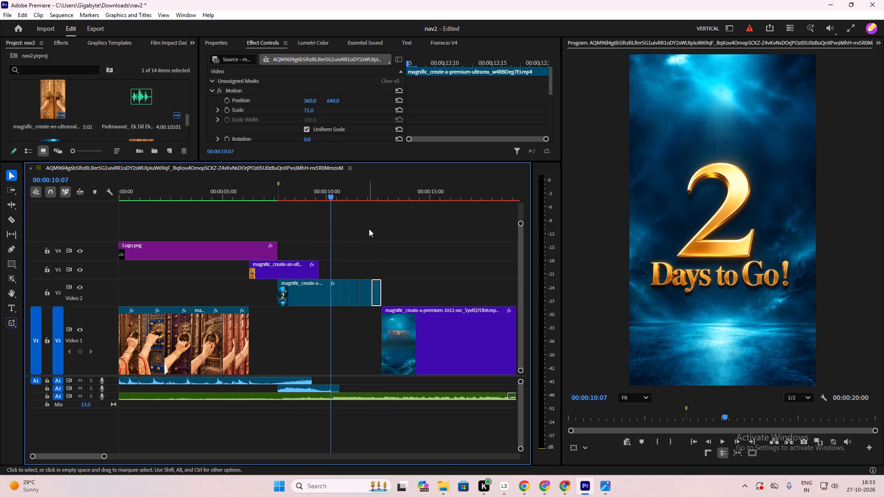
key(space)
key(space)
Cut all four short 2 Days to Go pieces that follow the first 2 Days to Go clip on V2.
drag(403, 274, 356, 293)
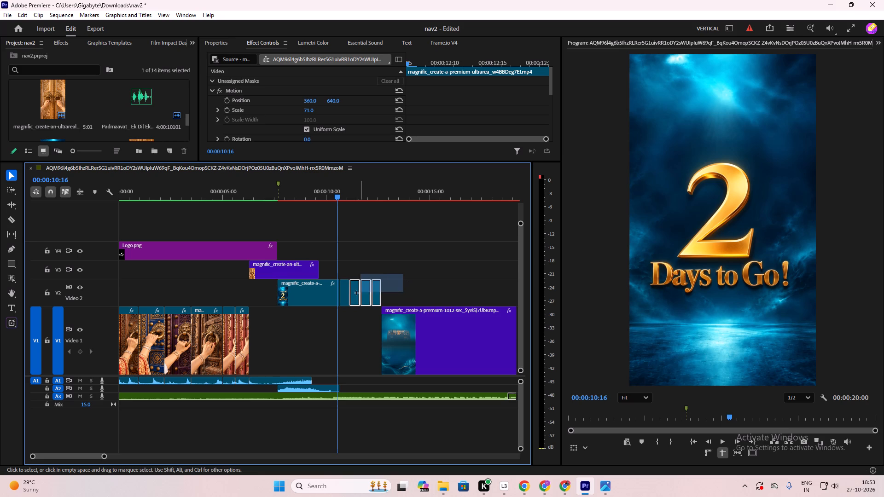
drag(356, 293, 348, 297)
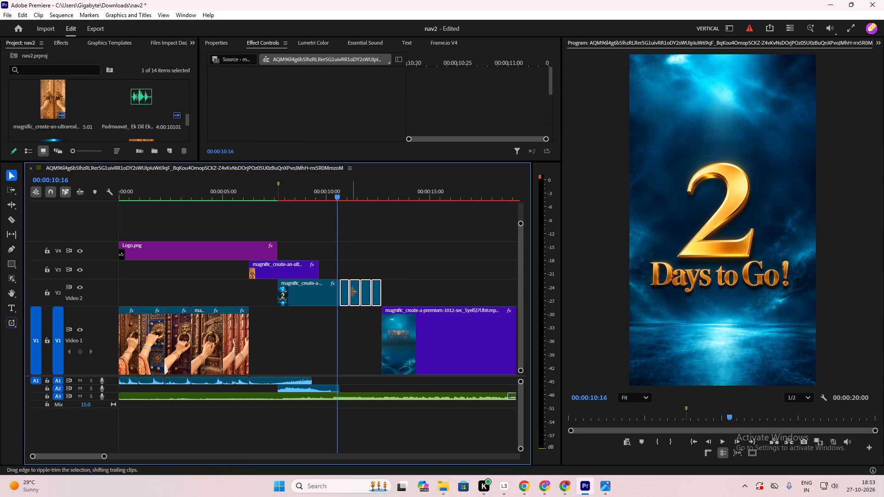
key(ctrl+x)
Add a frame hold to the 2 Days to Go clip on V2 at 00:00:10:16.
click(331, 289)
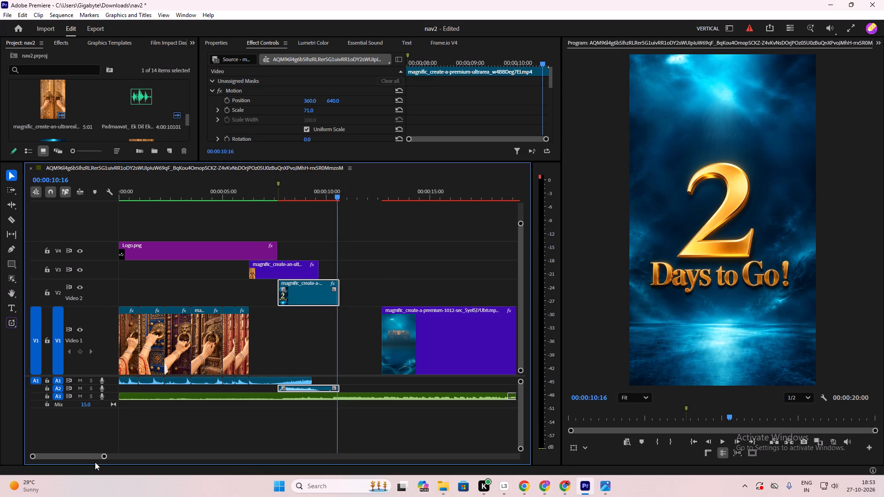
drag(103, 457, 61, 462)
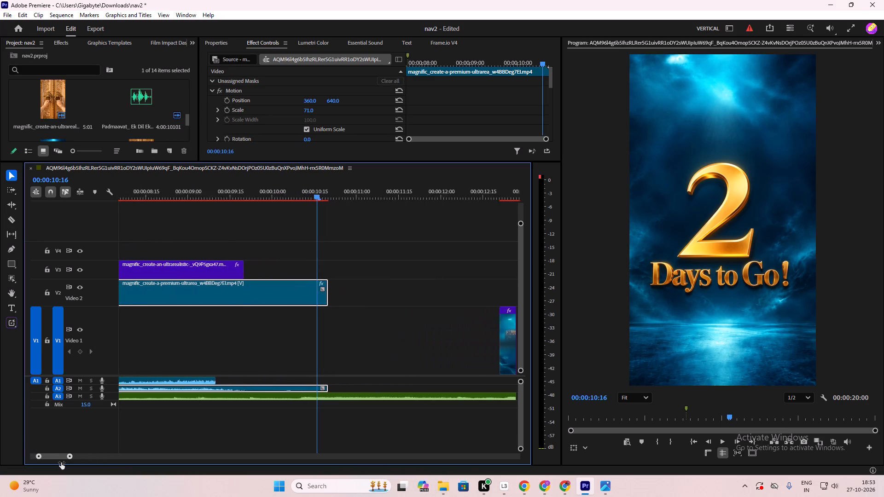
drag(61, 462, 46, 466)
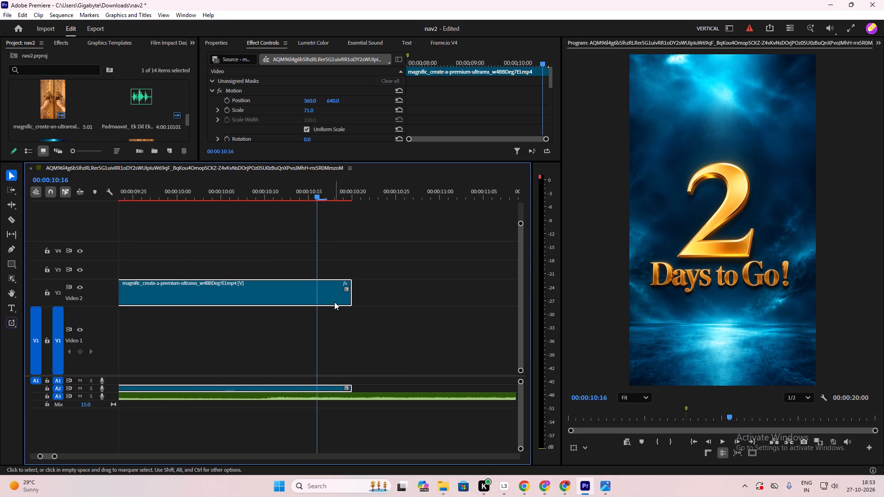
click(334, 302)
right_click(333, 300)
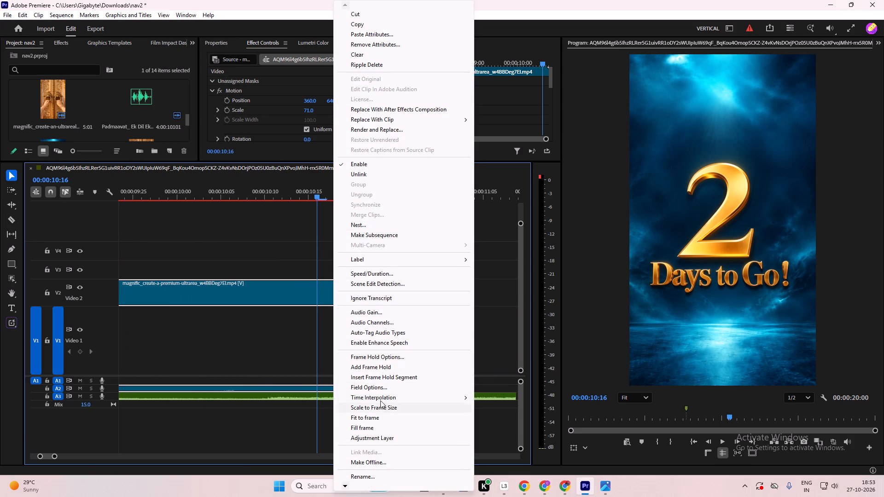
click(383, 363)
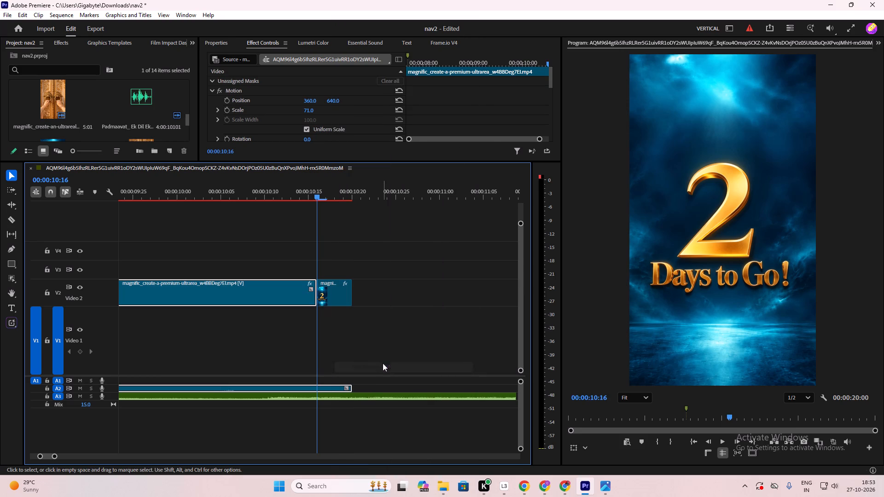
Extend the held 2 Days to Go frame on V2 to the start of the building clip on V1.
alt+scroll(360, 334, down, 6)
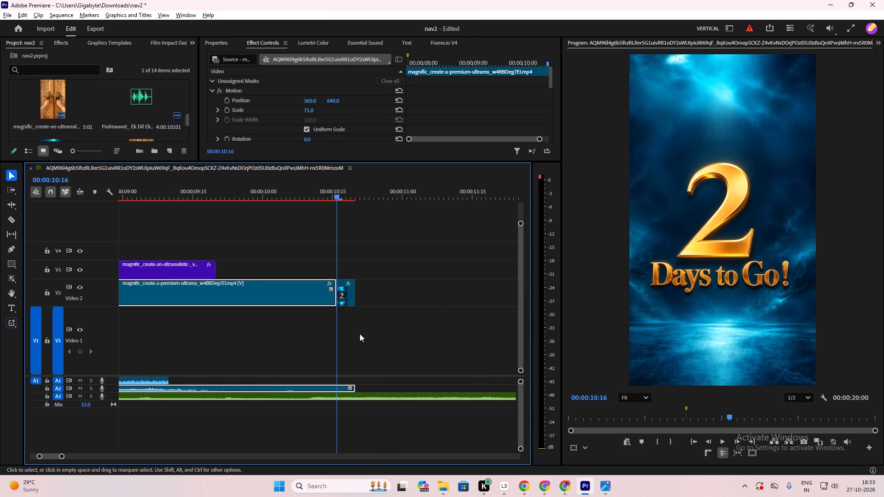
alt+scroll(360, 334, down, 2)
click(356, 299)
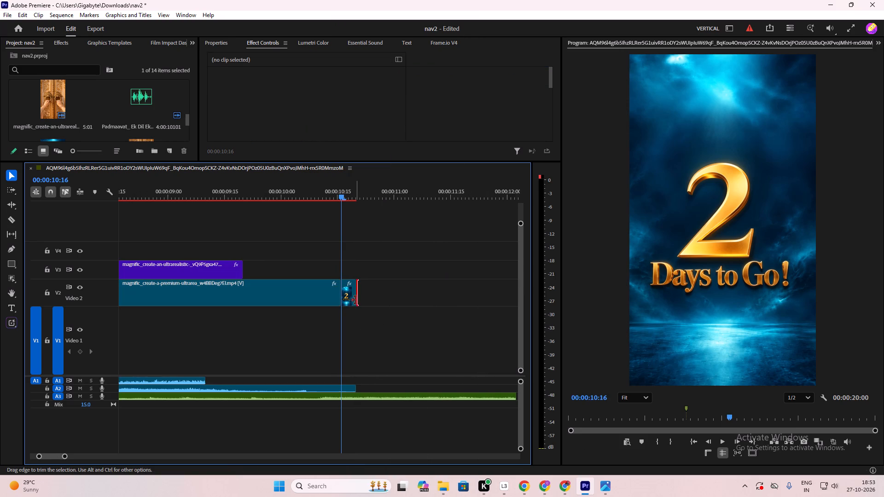
click(355, 300)
click(349, 298)
drag(354, 295, 456, 314)
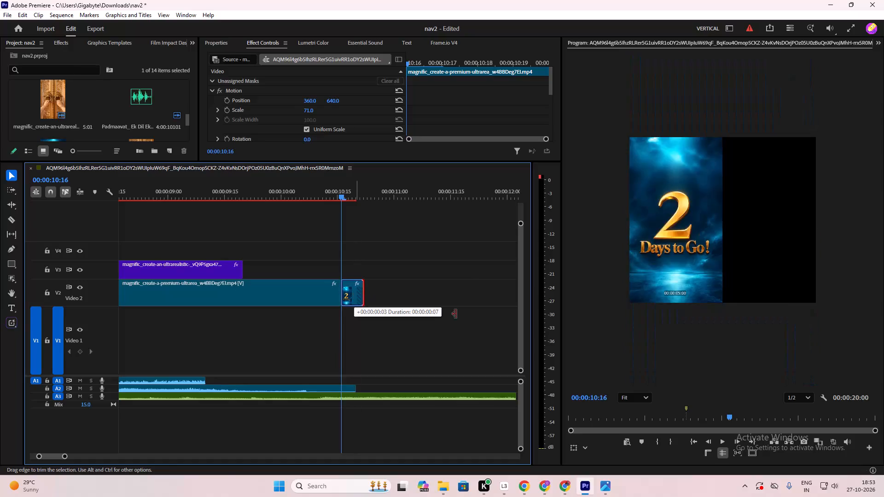
drag(456, 314, 488, 321)
alt+scroll(401, 299, down, 10)
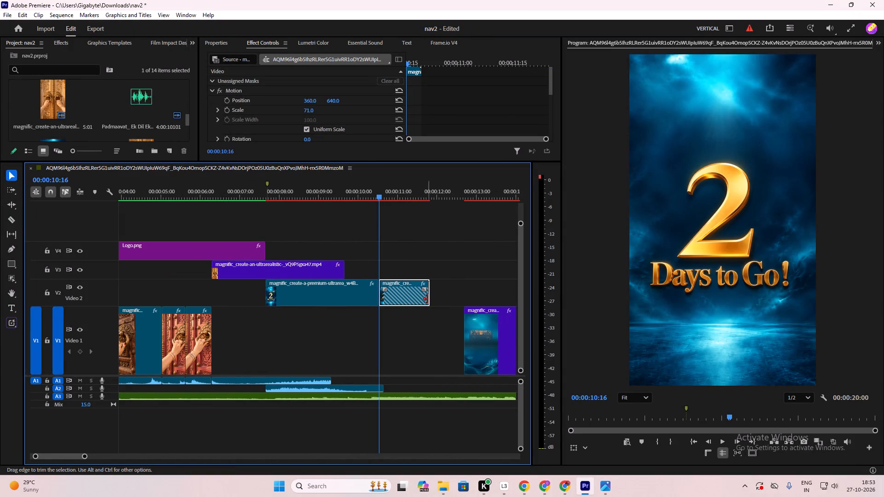
drag(428, 300, 464, 318)
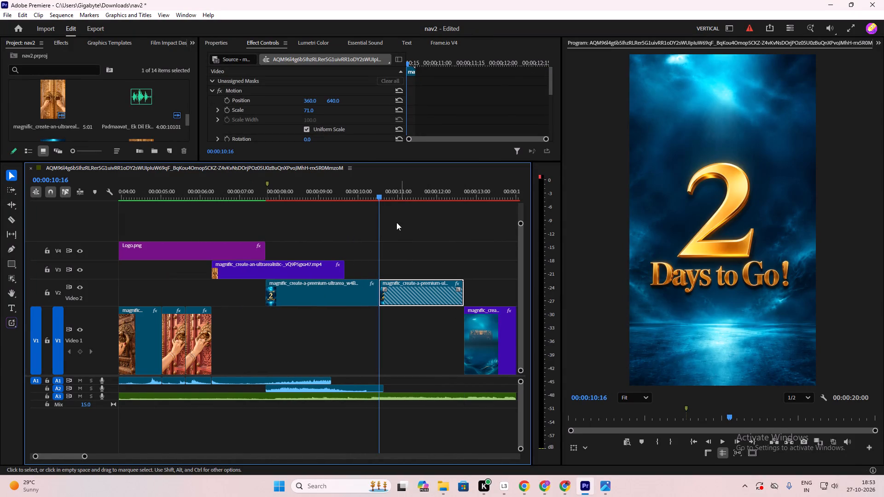
Play back the 2 Days to Go section with its held frame, including the door opening and the change to the building clip.
drag(379, 196, 353, 212)
click(395, 230)
key(space)
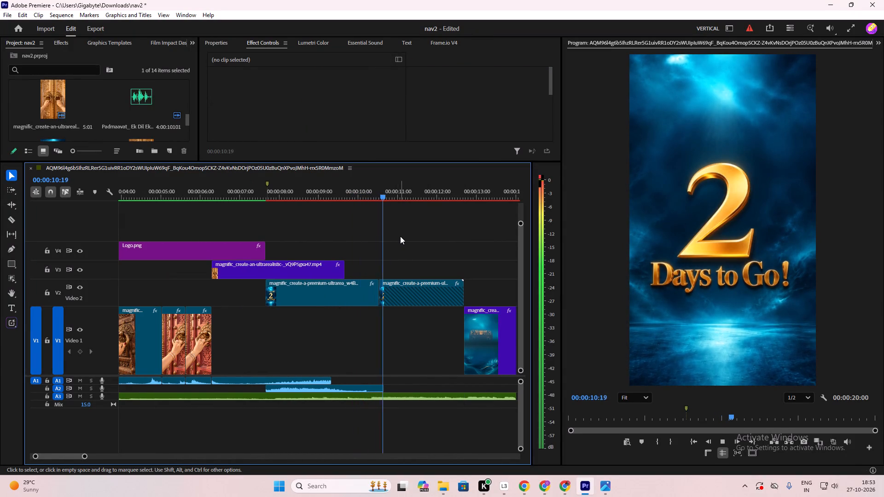
alt+scroll(398, 237, down, 4)
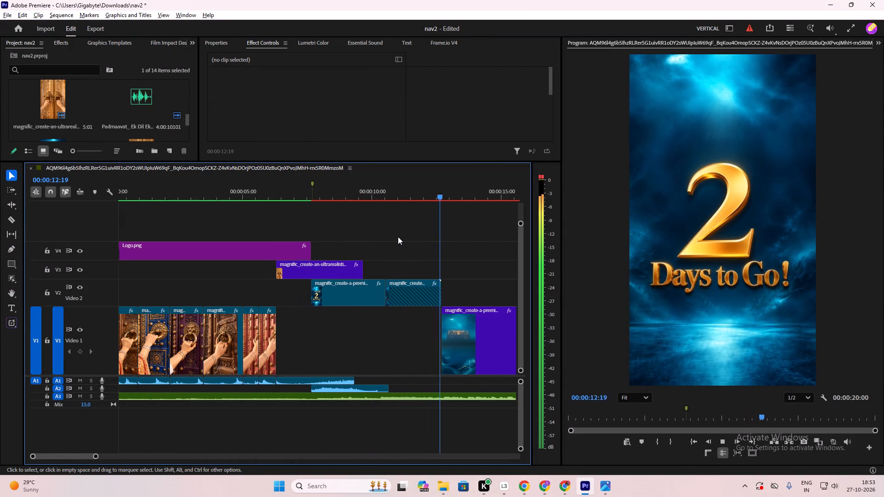
alt+scroll(397, 237, down, 4)
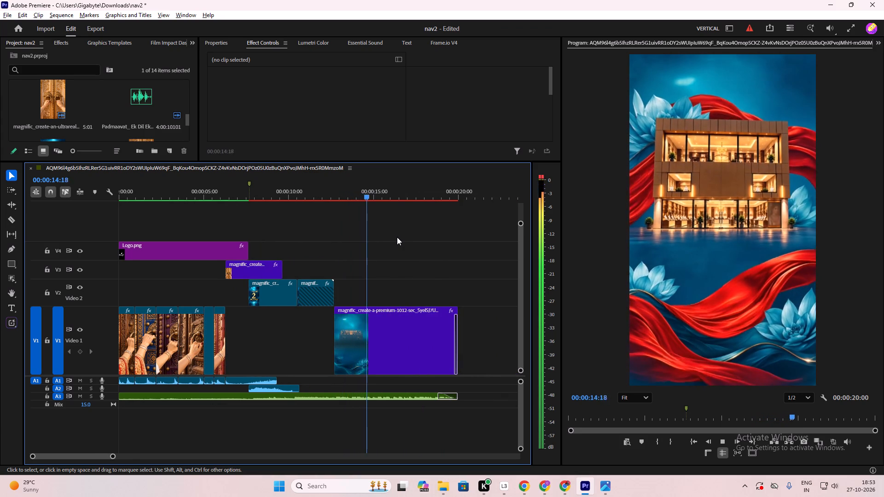
alt+scroll(397, 237, down, 4)
drag(289, 194, 197, 237)
click(278, 238)
key(space)
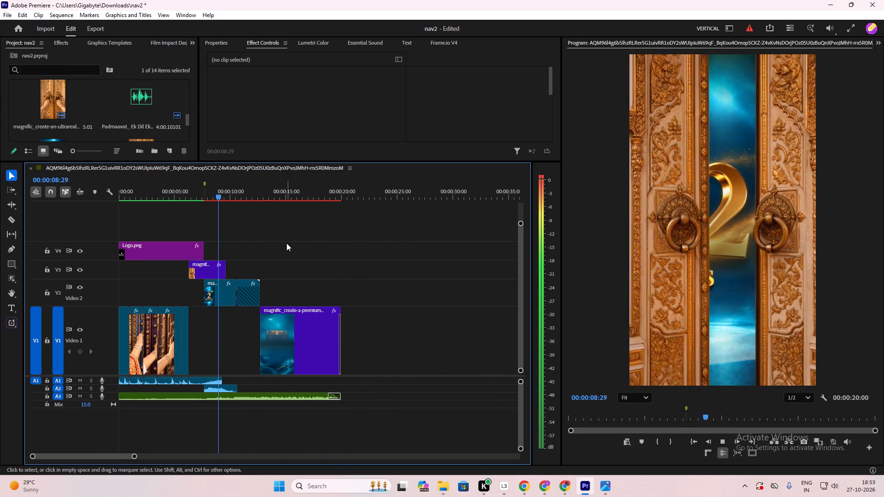
key(space)
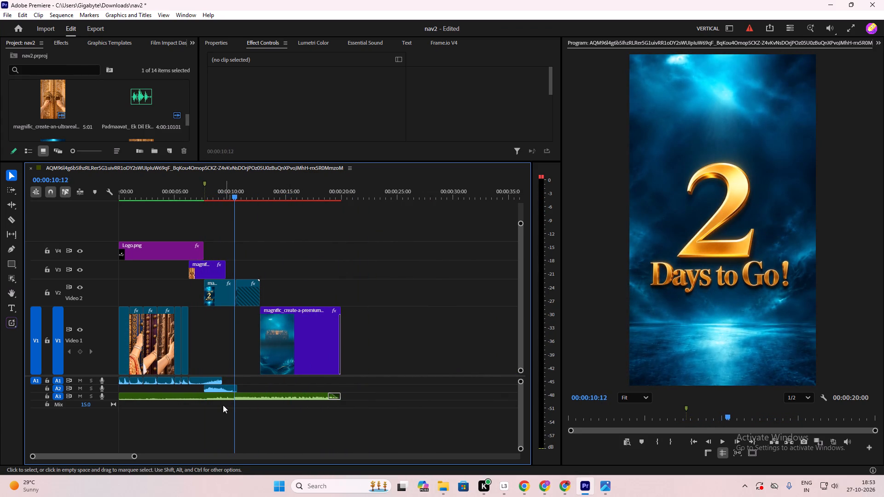
Unlink the 2 Days to Go clip's audio, cut it from A2, and play back the section through the building clip.
click(214, 388)
right_click(215, 387)
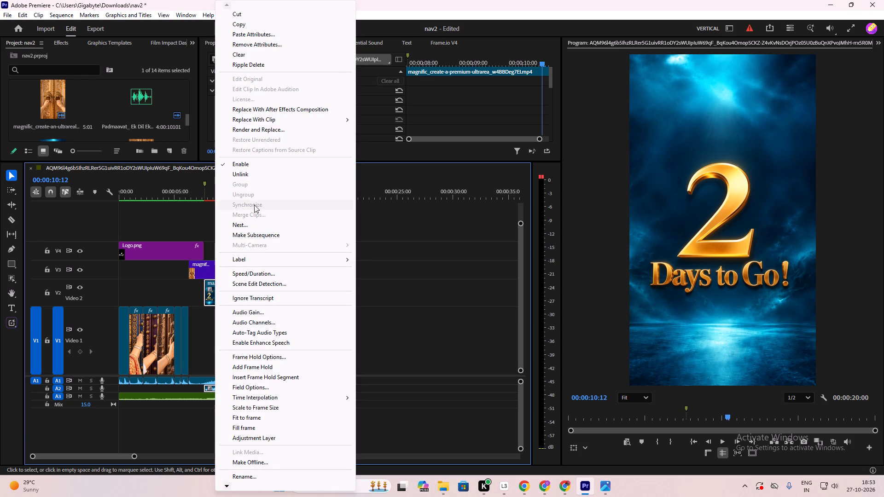
click(259, 178)
click(539, 409)
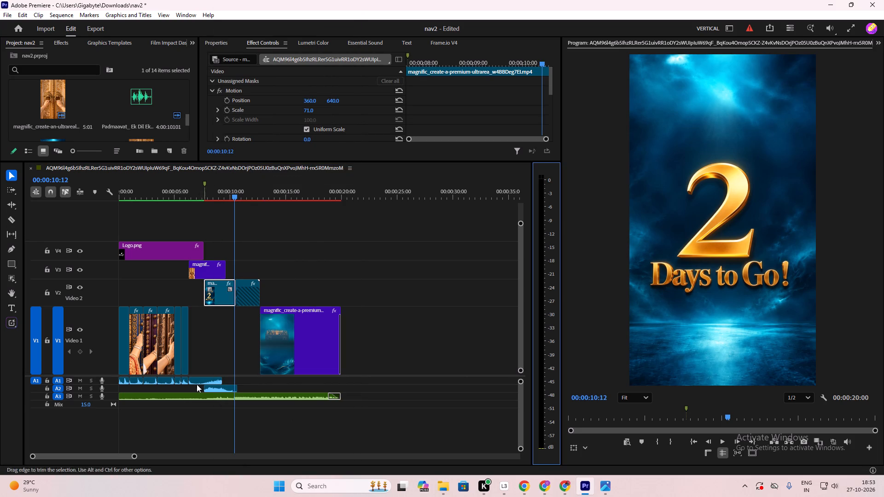
click(213, 386)
key(ctrl+x)
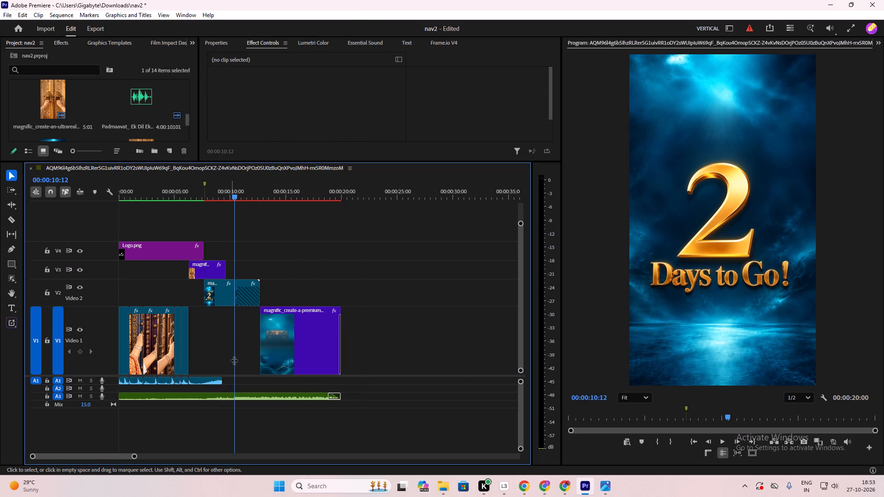
drag(236, 192, 196, 211)
click(247, 221)
key(space)
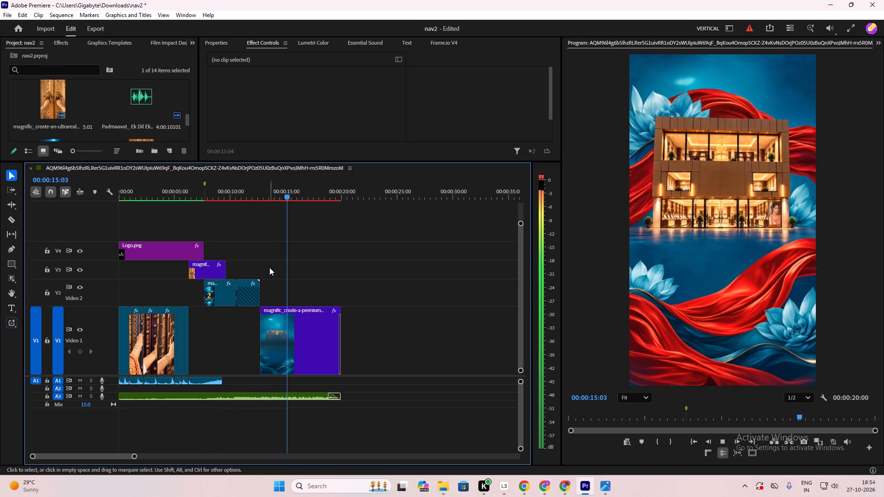
key(space)
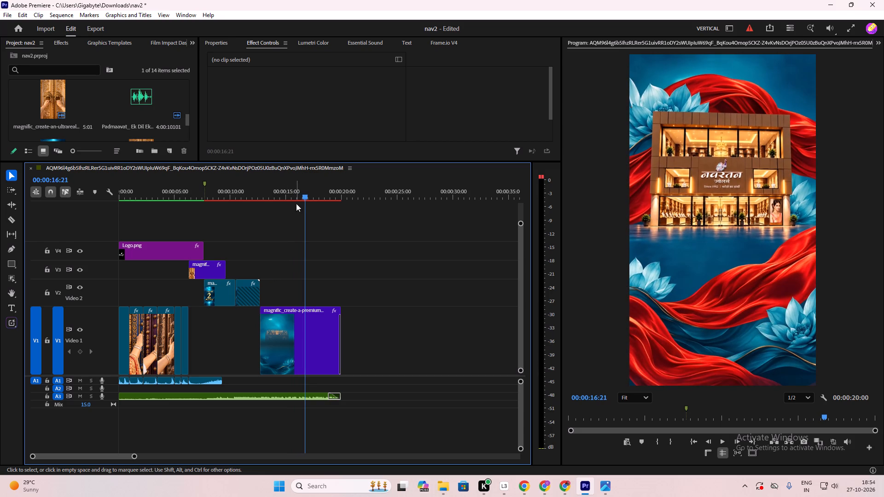
Extend the Logo.png clip on V4 to the start of the building clip on V1.
drag(307, 192, 262, 238)
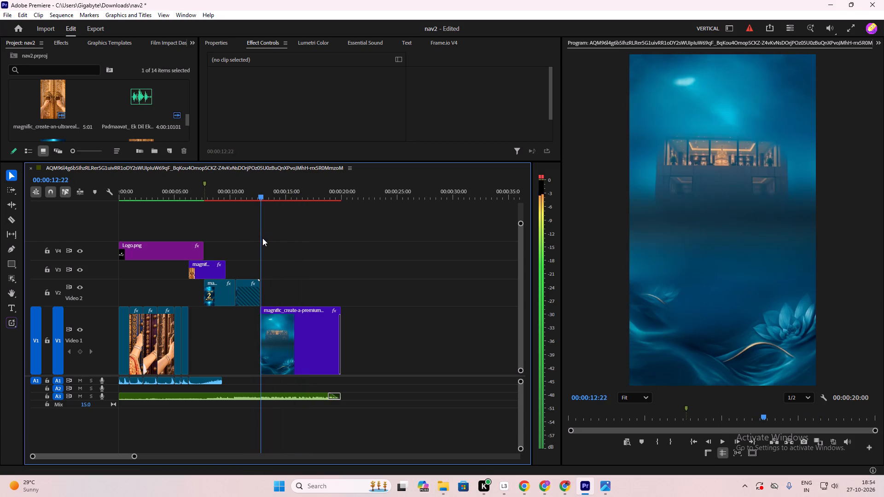
drag(262, 238, 261, 238)
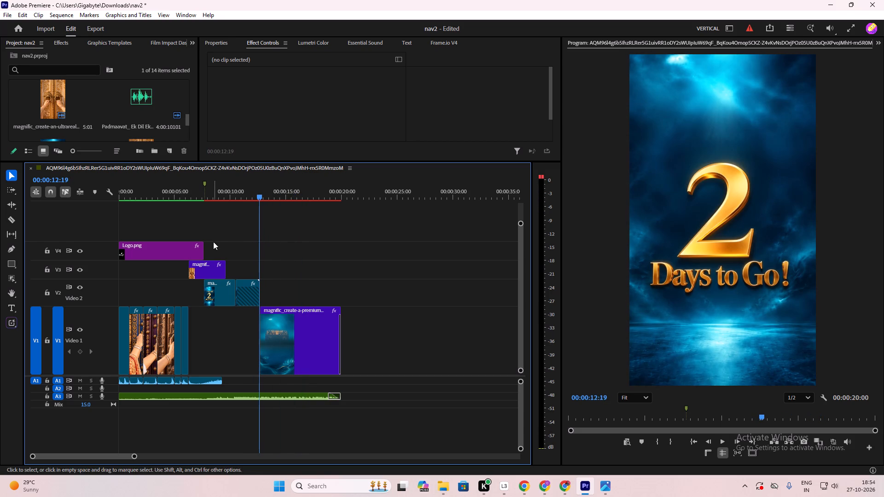
drag(205, 249, 265, 262)
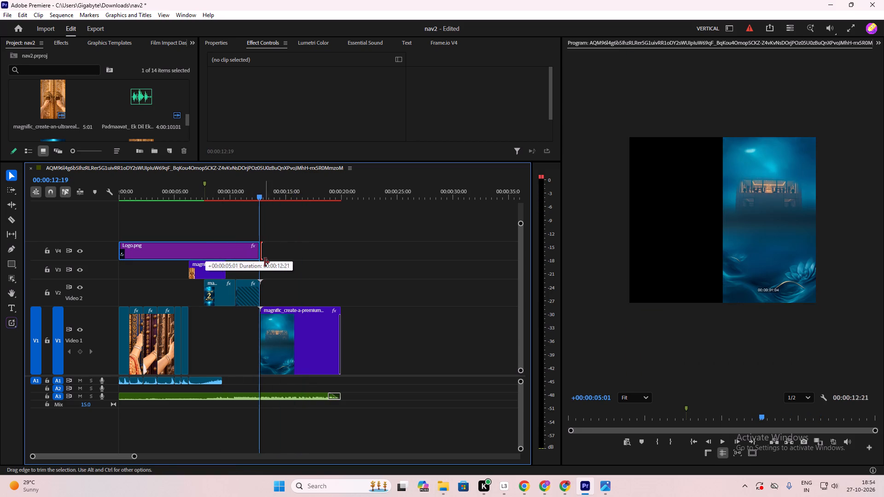
drag(265, 262, 264, 262)
Play back the door opening and the 2 Days to Go section with the extended logo.
drag(261, 188, 197, 229)
key(space)
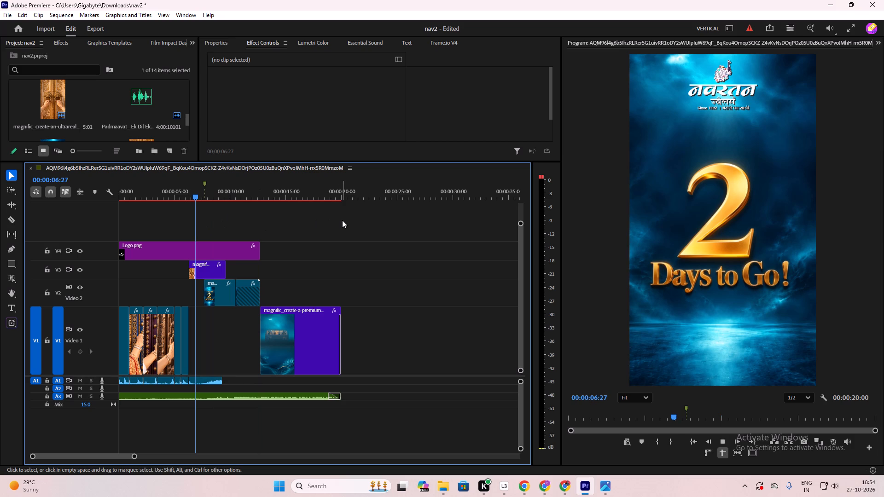
click(342, 220)
key(space)
key(space)
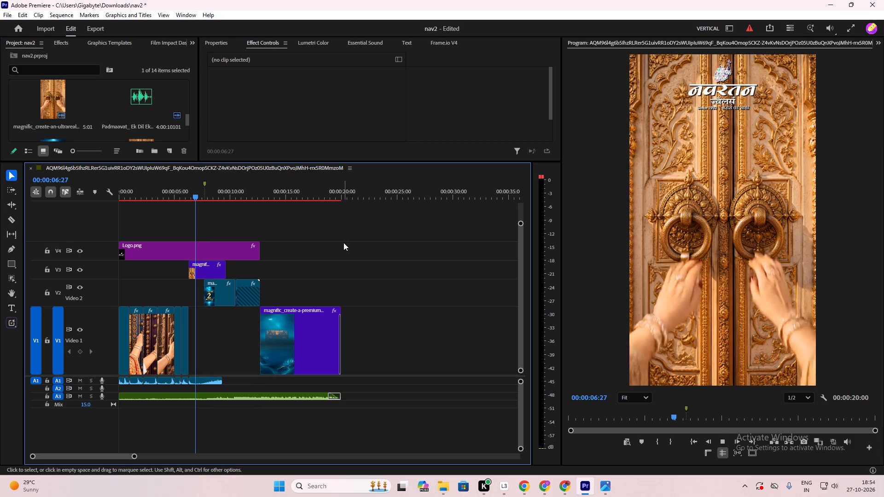
click(343, 243)
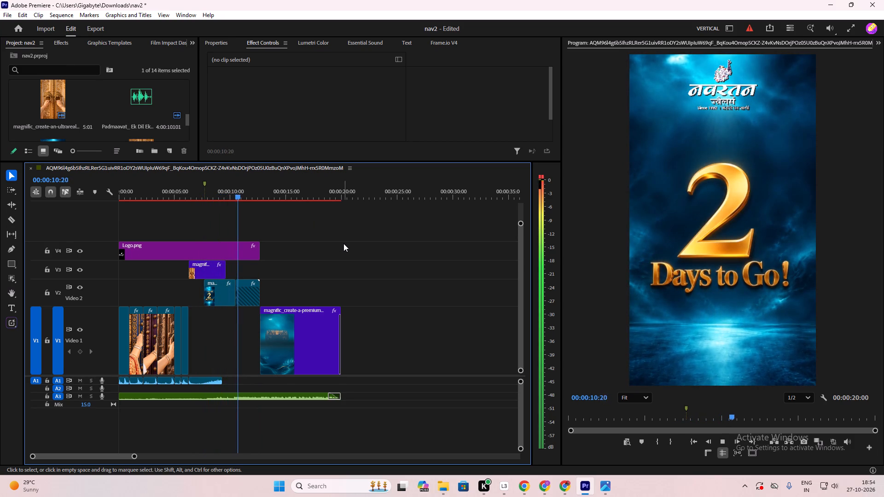
key(space)
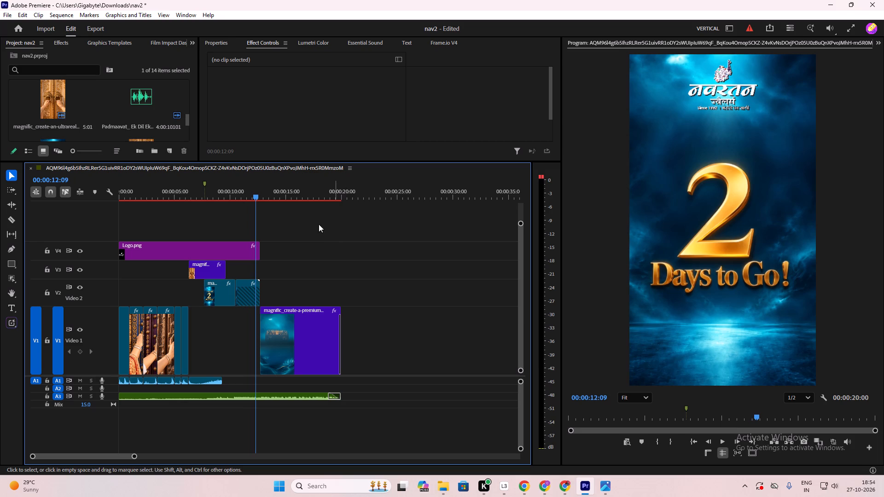
Duplicate the moving 2 Days to Go clip from V2 onto V3, after the door clip.
drag(259, 191, 261, 208)
click(221, 293)
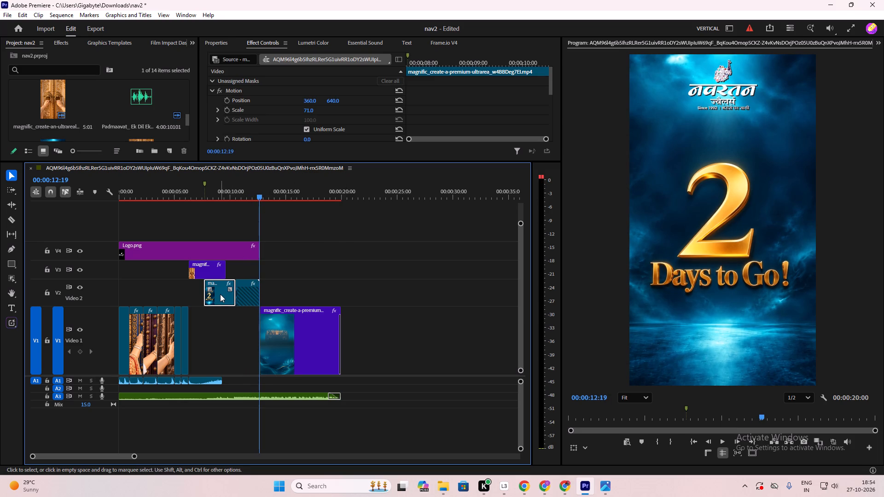
alt+drag(220, 295, 233, 270)
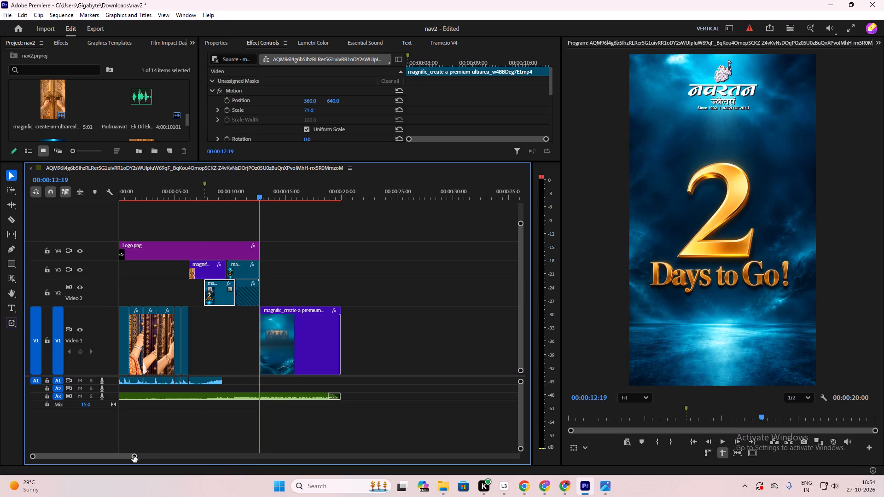
Shift the V3 copy of 2 Days to Go about one second later and extend its start back to the door clip's end at 00:00:09:20.
drag(134, 458, 77, 451)
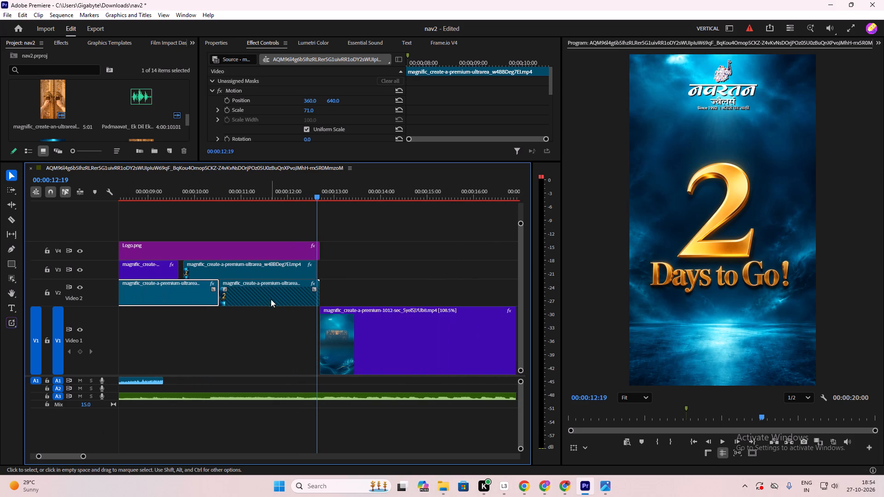
drag(238, 268, 283, 268)
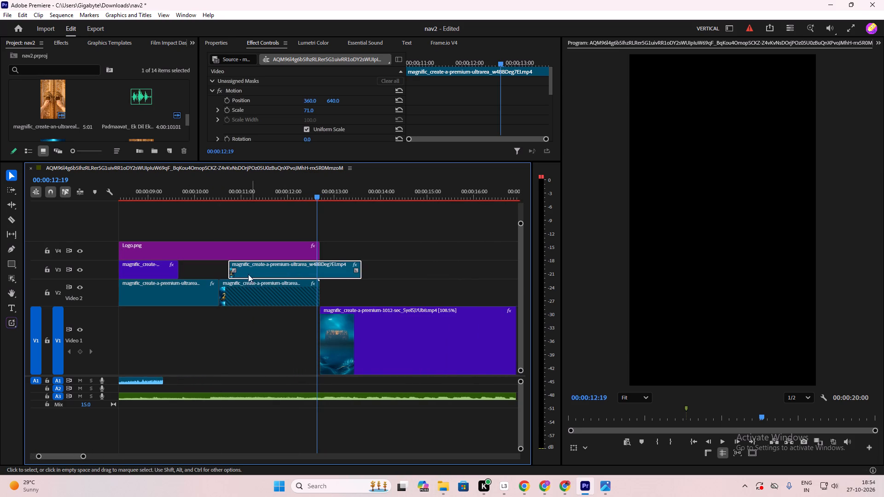
drag(228, 275, 175, 270)
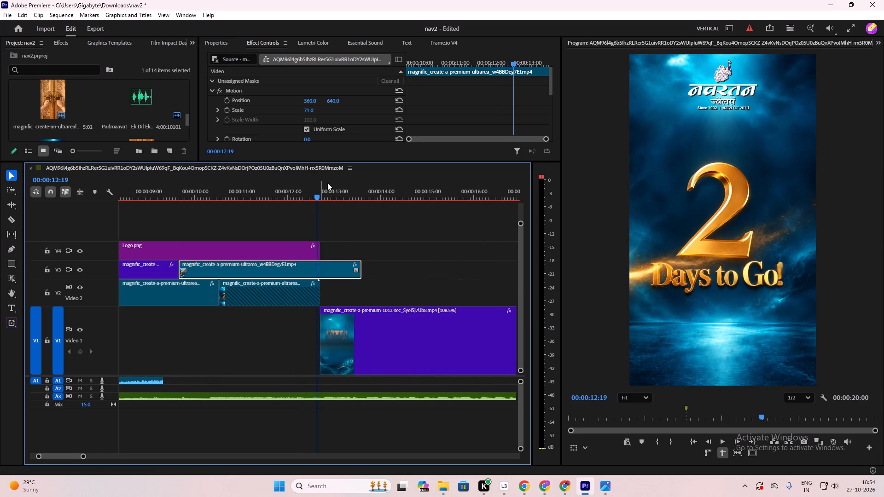
Draw a rectangle mask around the "Grand Launch Just" text on the V3 copy at 00:00:09:25.
drag(320, 188, 188, 228)
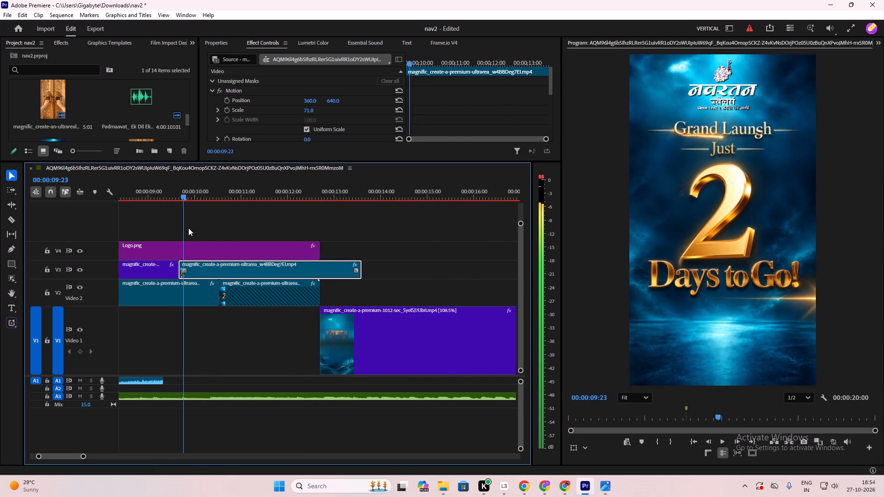
drag(188, 228, 202, 230)
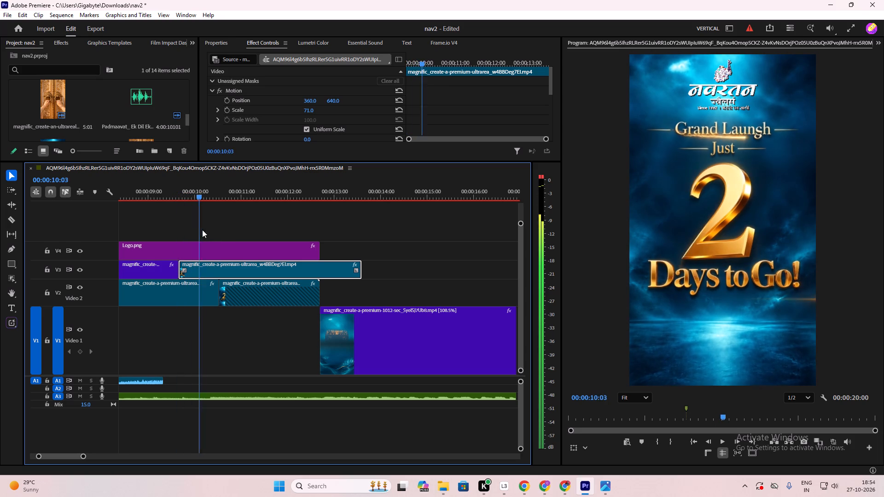
drag(202, 230, 176, 237)
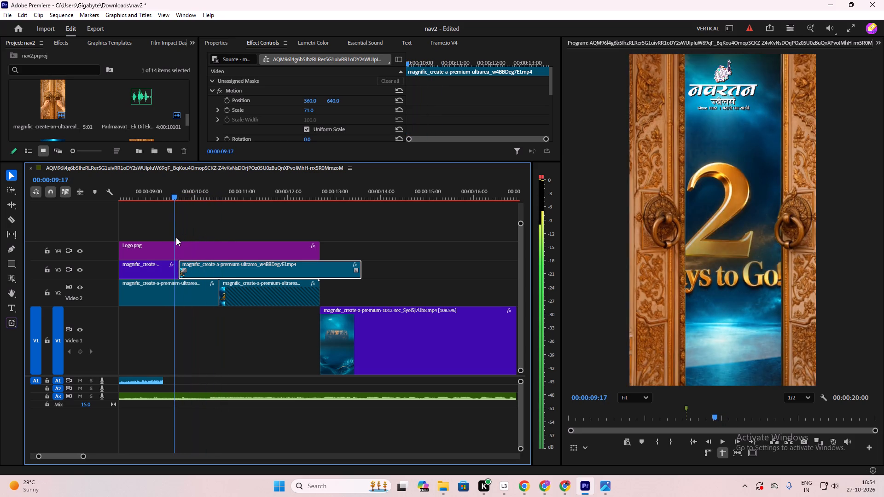
drag(176, 237, 187, 236)
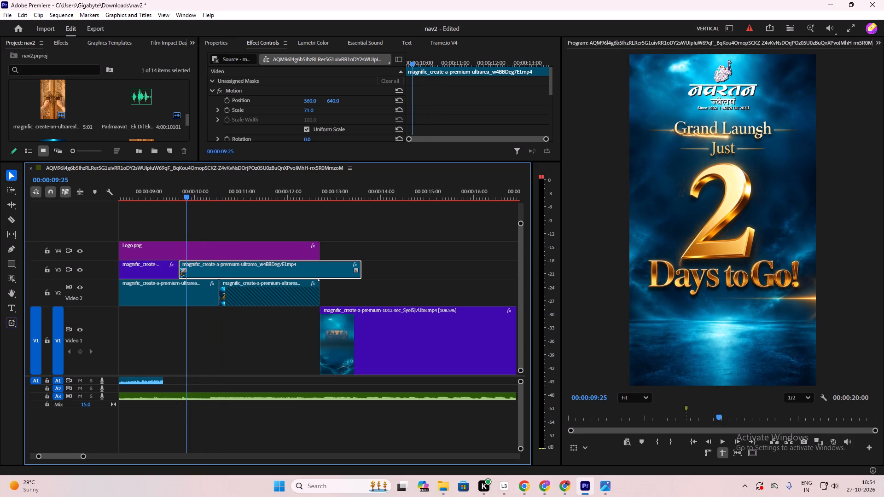
click(211, 271)
click(14, 277)
drag(15, 280, 37, 299)
drag(634, 112, 676, 146)
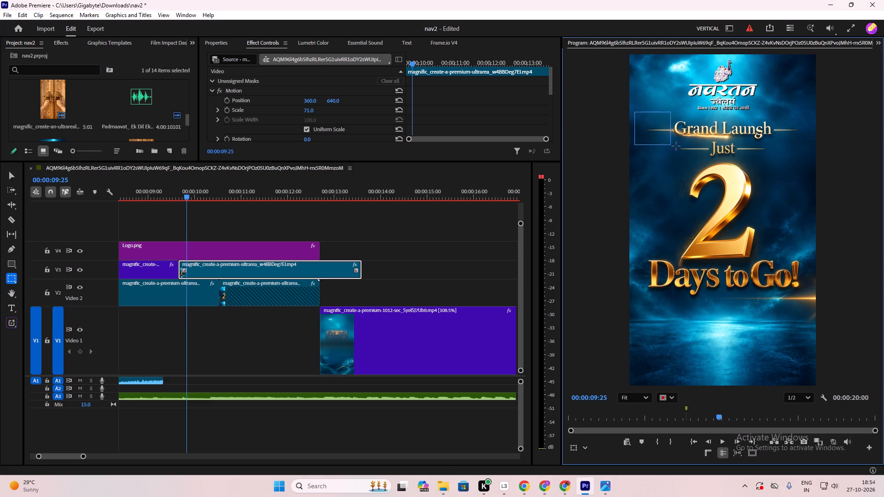
drag(676, 146, 807, 162)
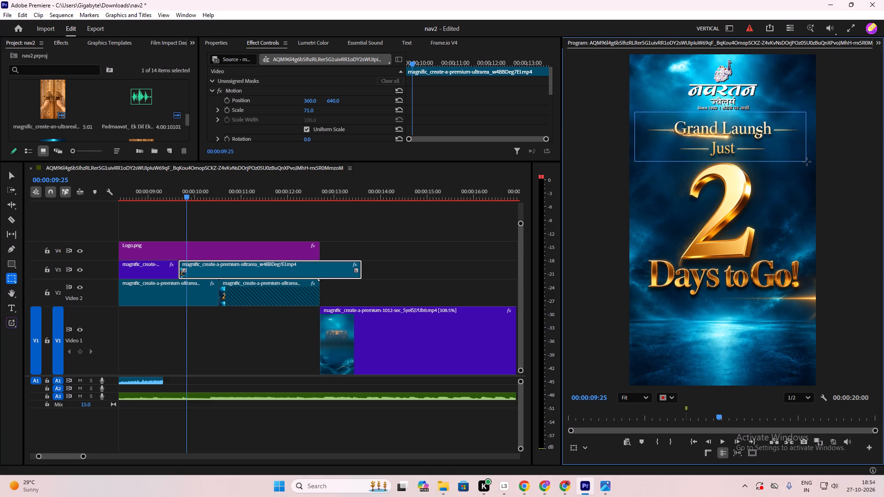
drag(807, 162, 808, 160)
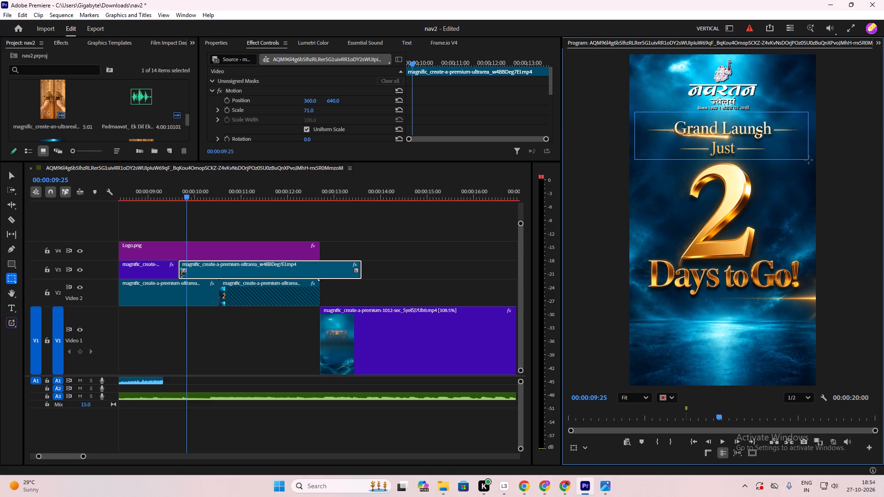
drag(808, 160, 810, 159)
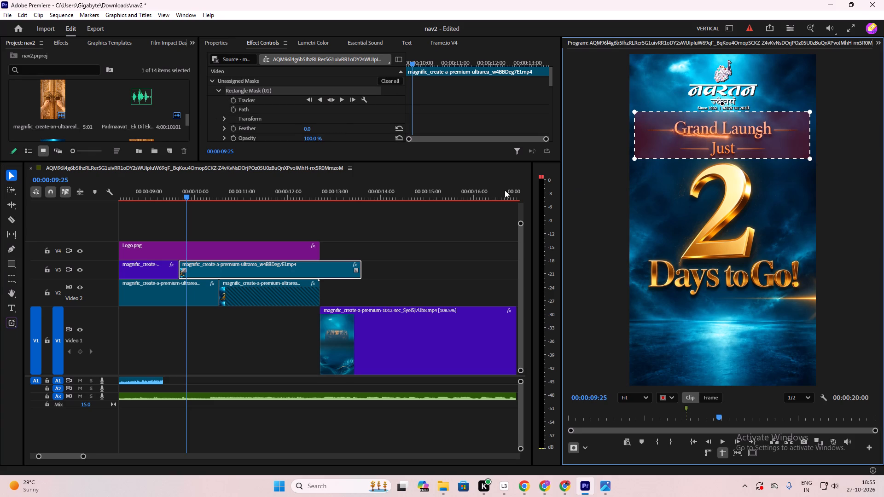
Change the V3 copy's rectangle mask to an opacity mask and deselect the clip.
right_click(292, 89)
click(327, 97)
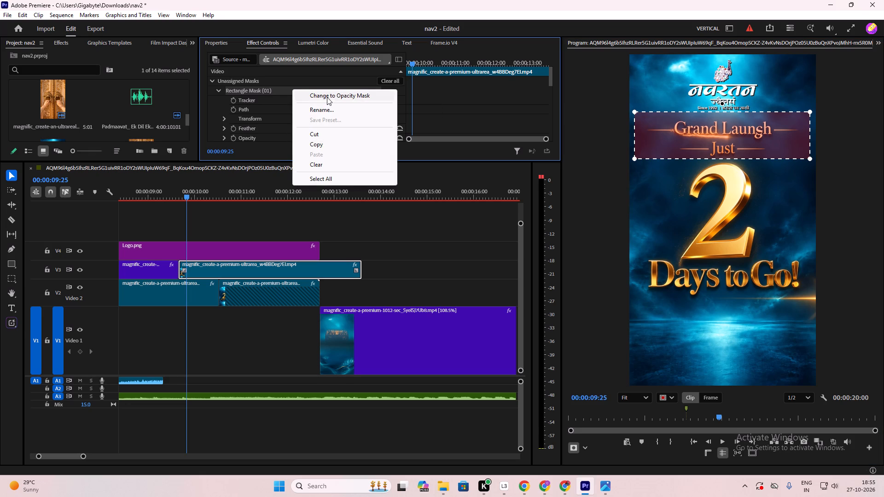
click(352, 221)
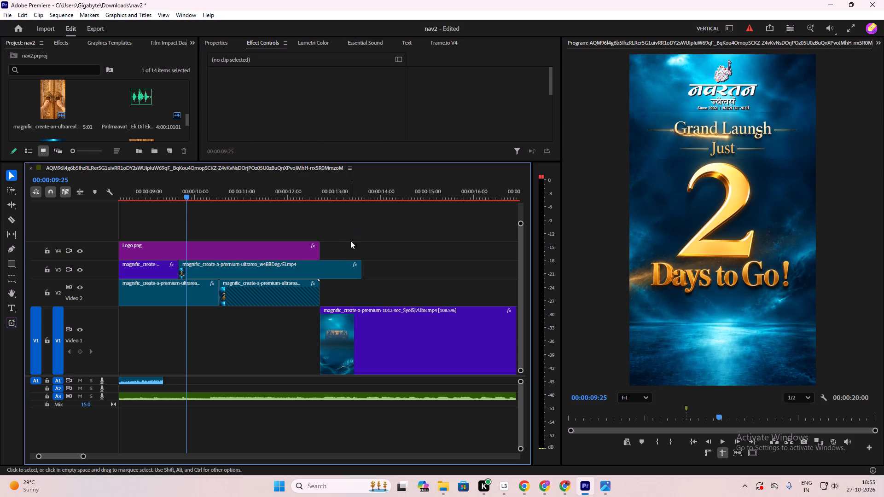
Play back the masked "Grand Launch Just" text over the 2 Days to Go frame, checking from the door opening onward.
key(space)
key(space)
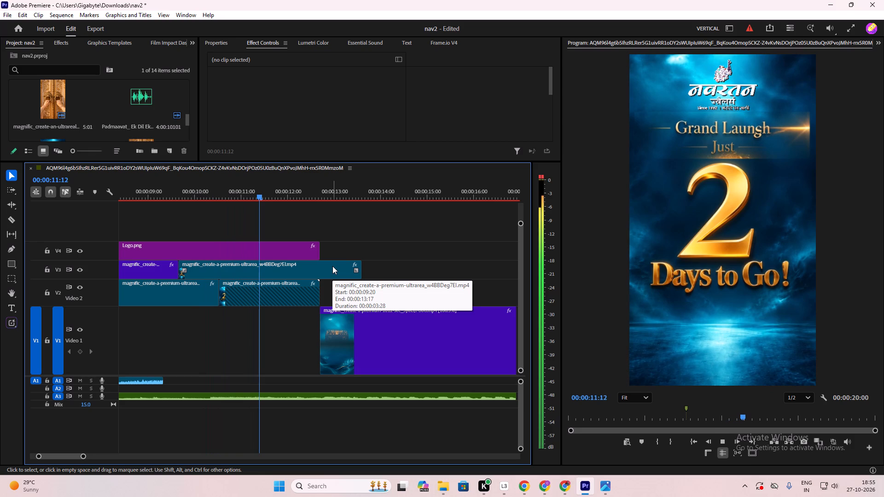
key(space)
key(space)
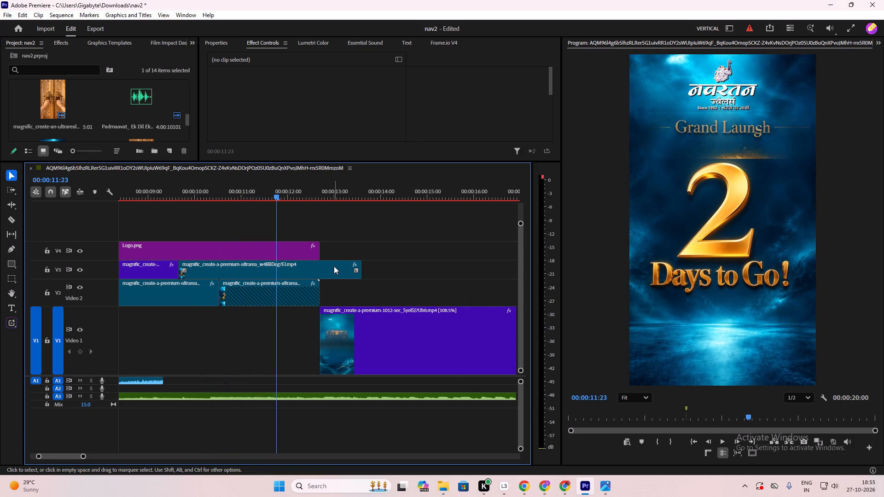
drag(276, 196, 205, 209)
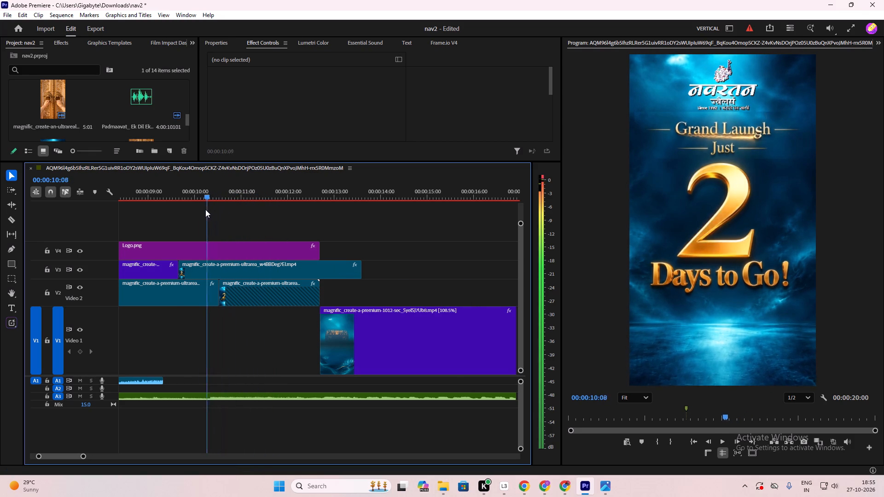
drag(205, 209, 203, 217)
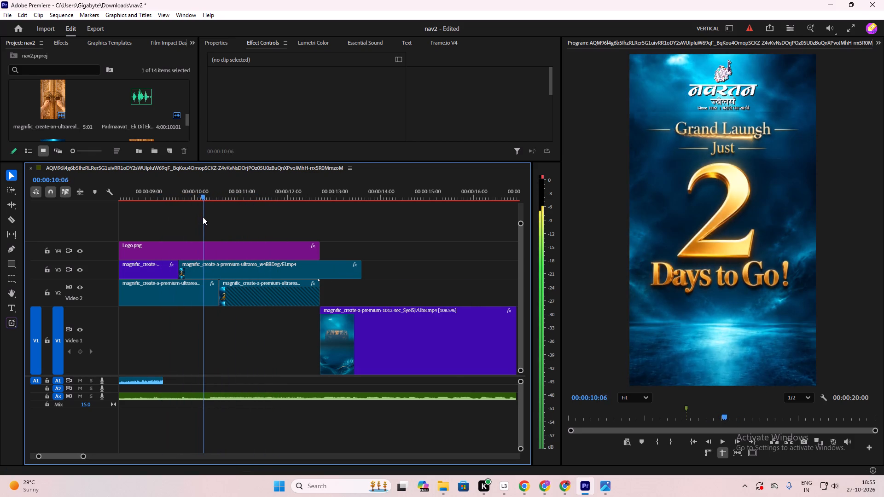
drag(203, 217, 174, 229)
key(space)
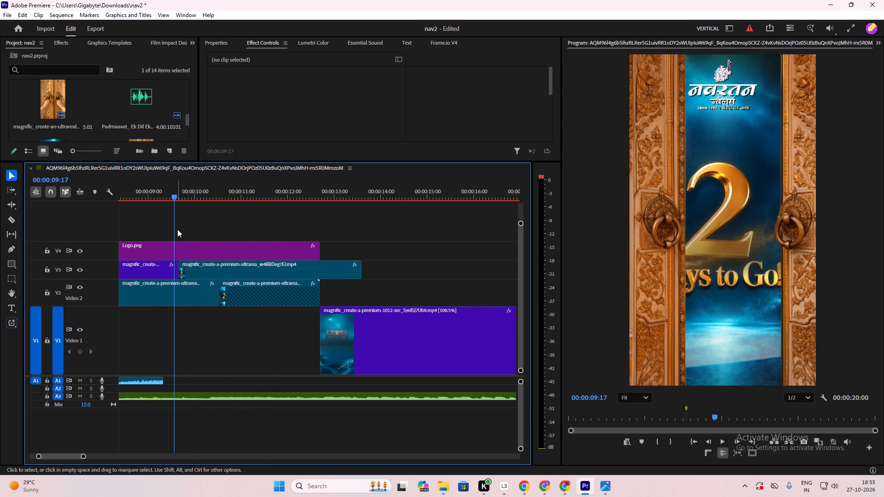
key(space)
drag(192, 193, 193, 194)
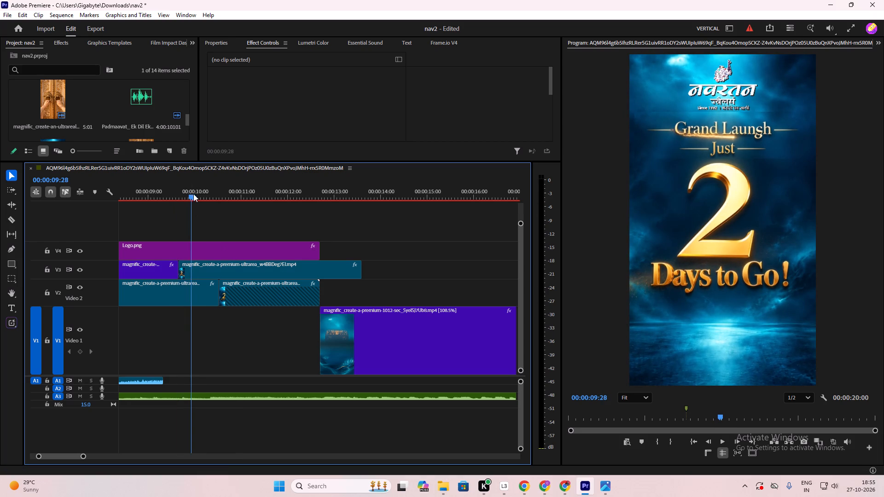
drag(193, 194, 192, 197)
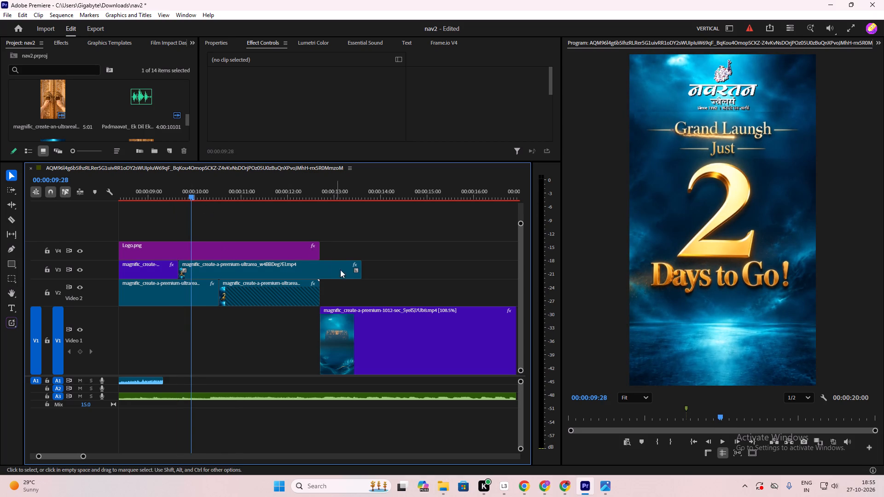
key(space)
key(space)
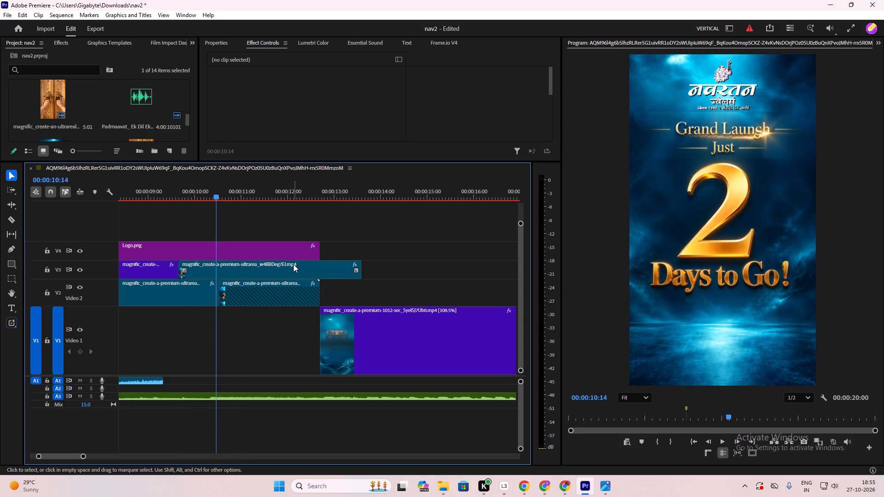
key(space)
key(space)
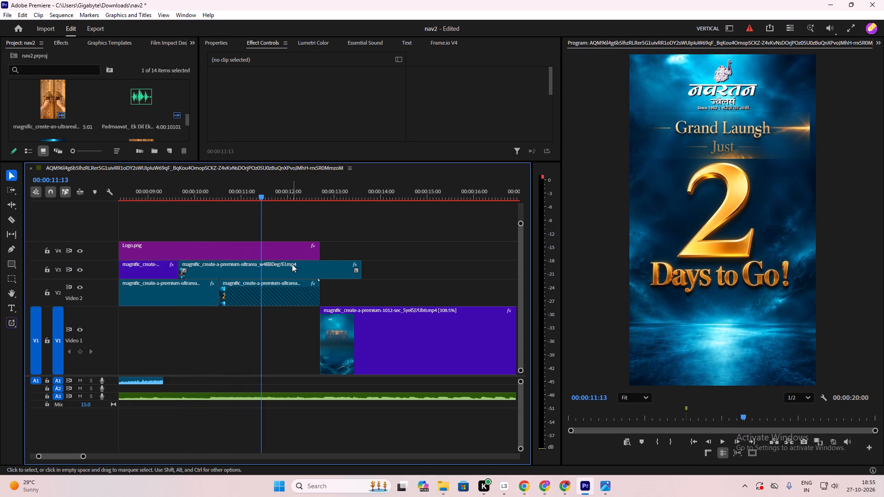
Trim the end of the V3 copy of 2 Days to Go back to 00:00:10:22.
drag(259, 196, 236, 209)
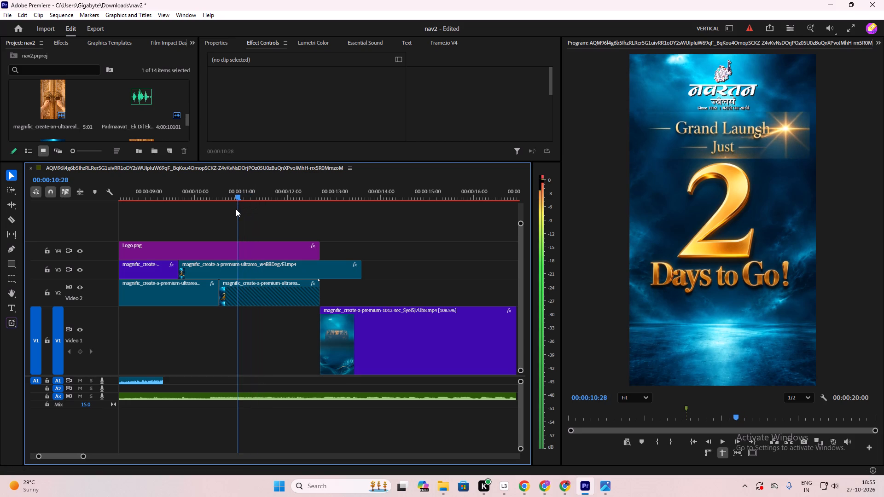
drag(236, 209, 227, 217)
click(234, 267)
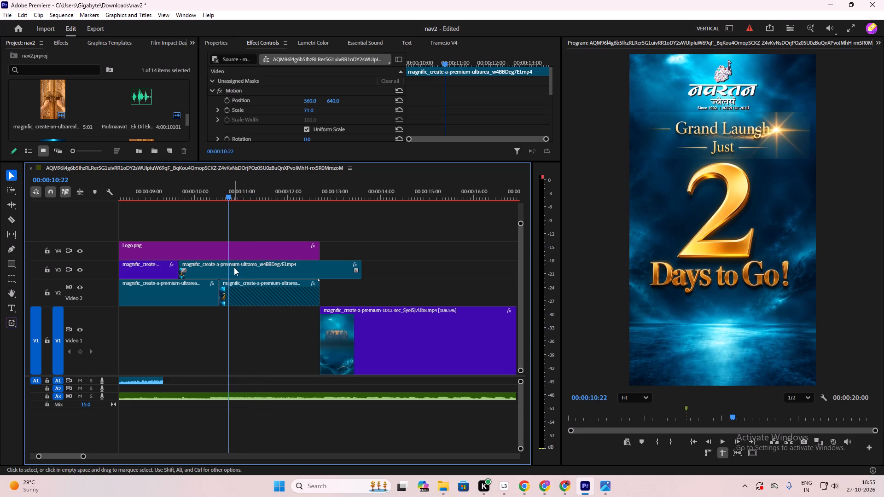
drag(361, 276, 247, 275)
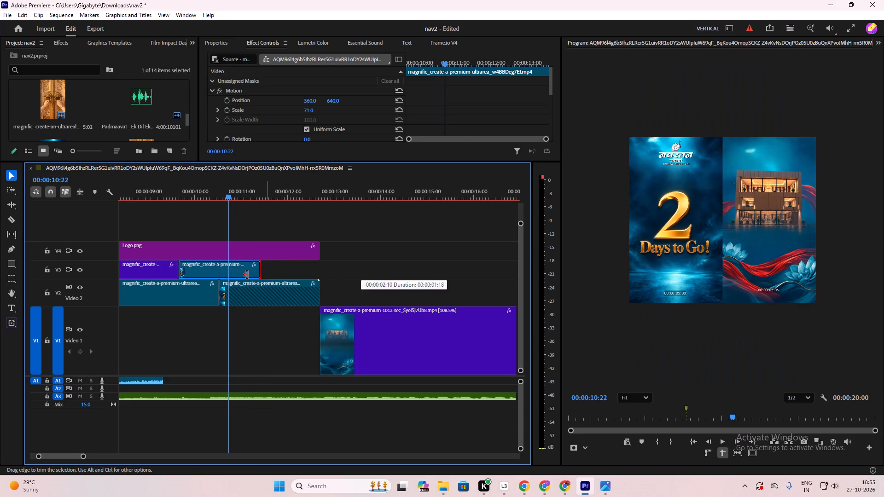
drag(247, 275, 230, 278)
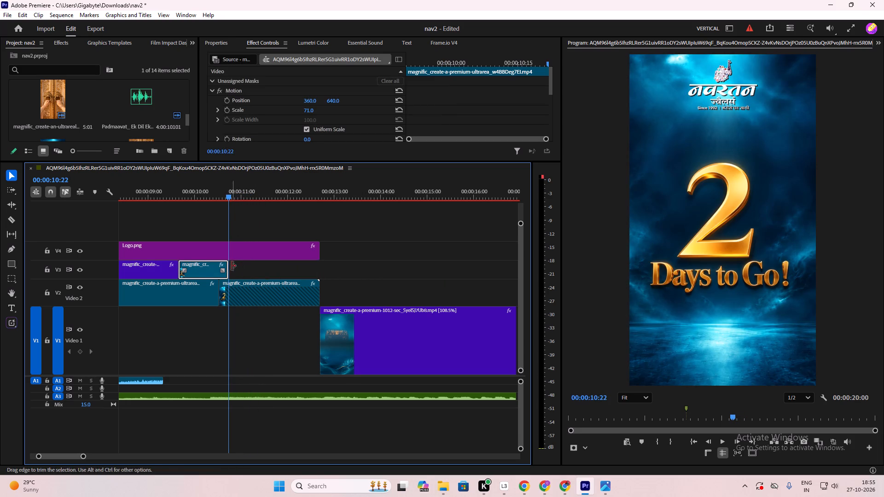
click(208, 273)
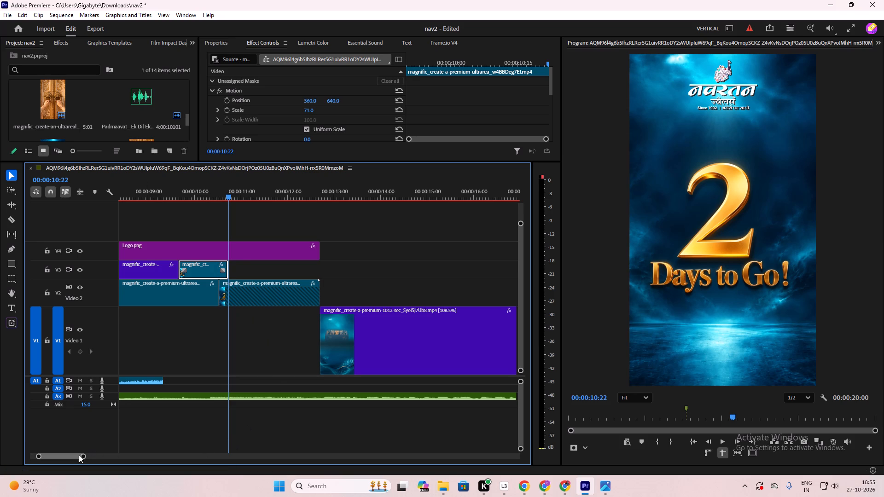
Examine the masked "Grand Launch Just" text closely from about 00:00:09:27 to the V3 copy's end.
drag(82, 456, 44, 455)
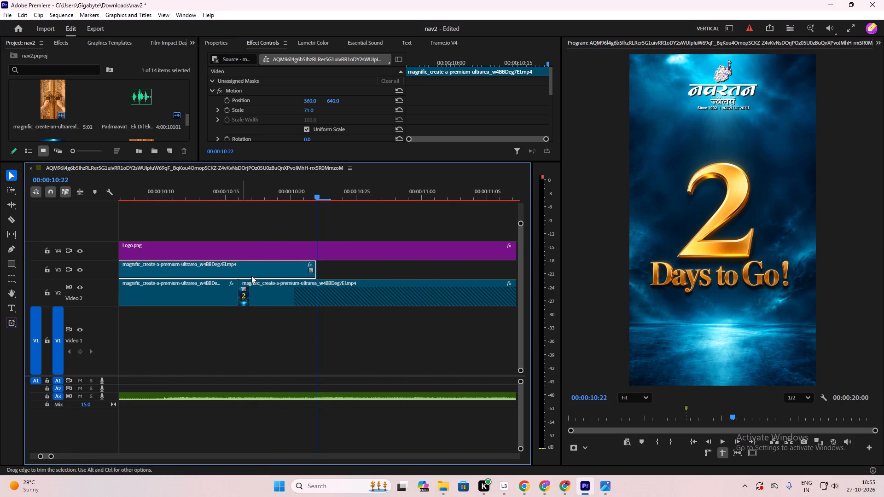
drag(315, 194, 298, 208)
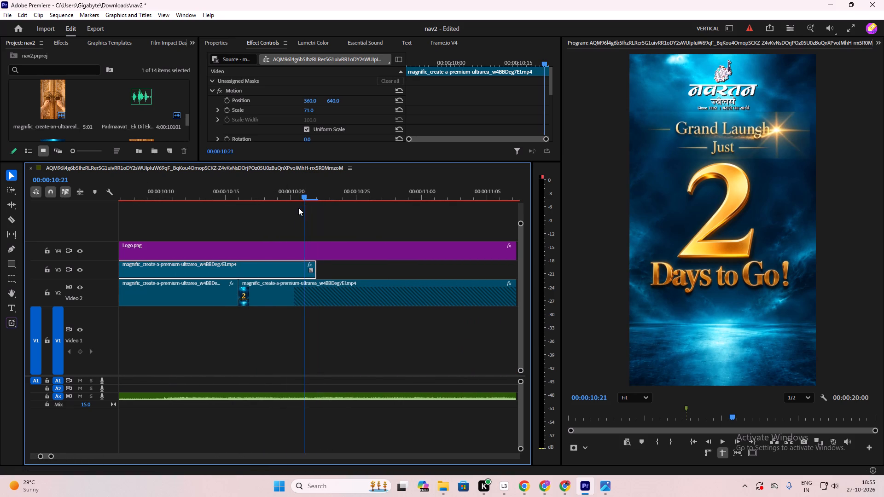
drag(298, 208, 197, 252)
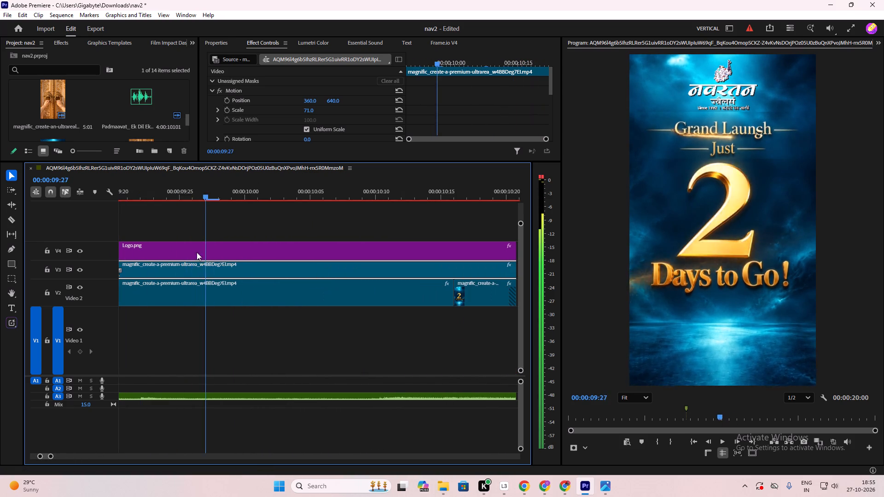
drag(197, 252, 314, 265)
key(space)
key(space)
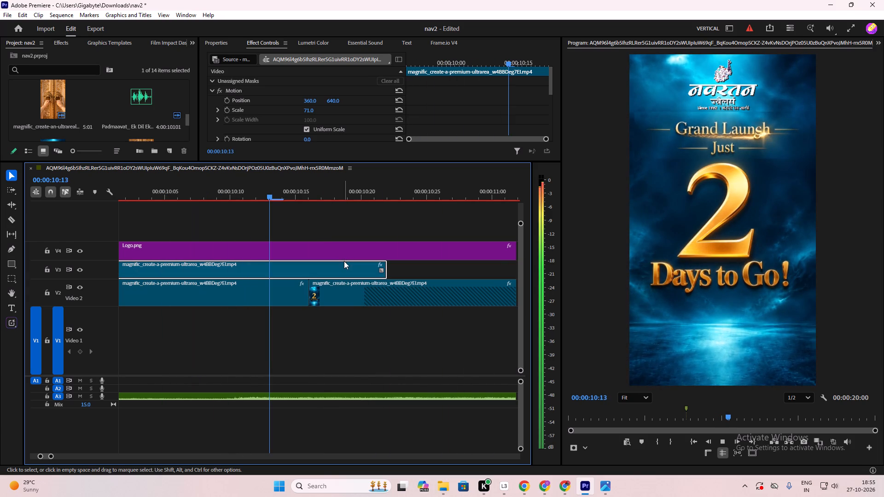
Set the feather of the V3 copy's rectangle opacity mask to 82.
click(330, 266)
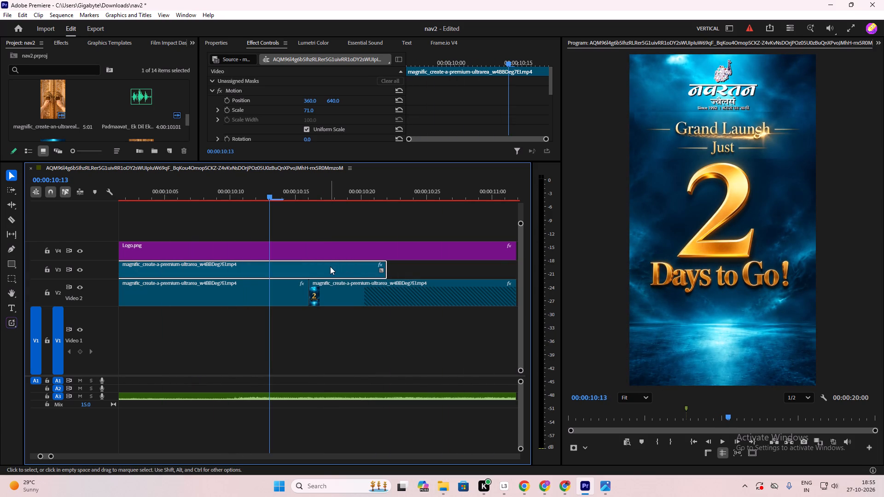
scroll(234, 100, down, 5)
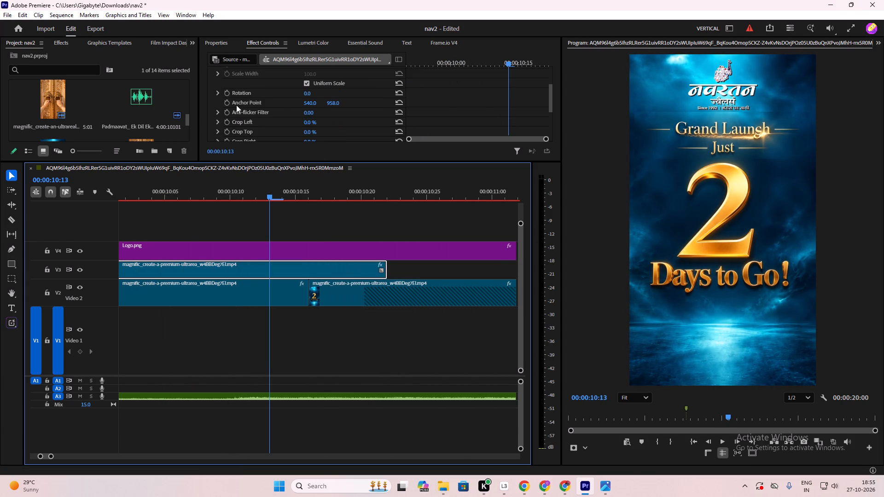
scroll(243, 111, down, 8)
scroll(236, 114, up, 6)
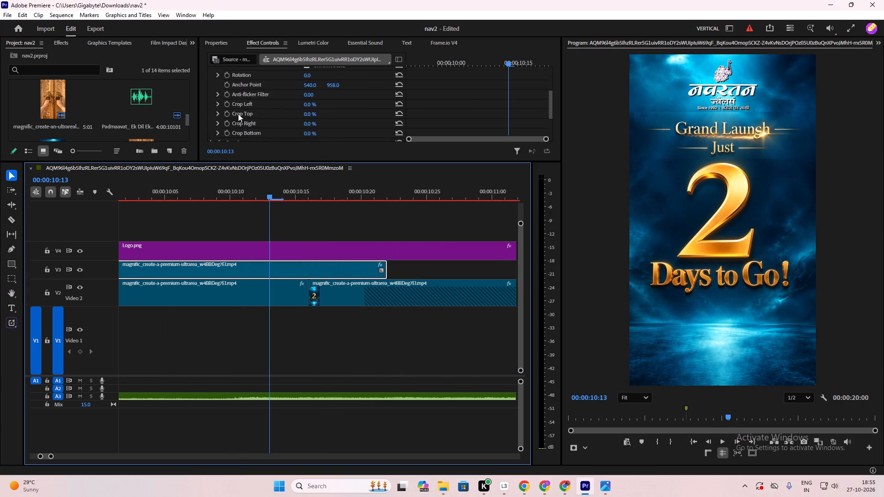
scroll(238, 114, up, 8)
scroll(245, 120, down, 9)
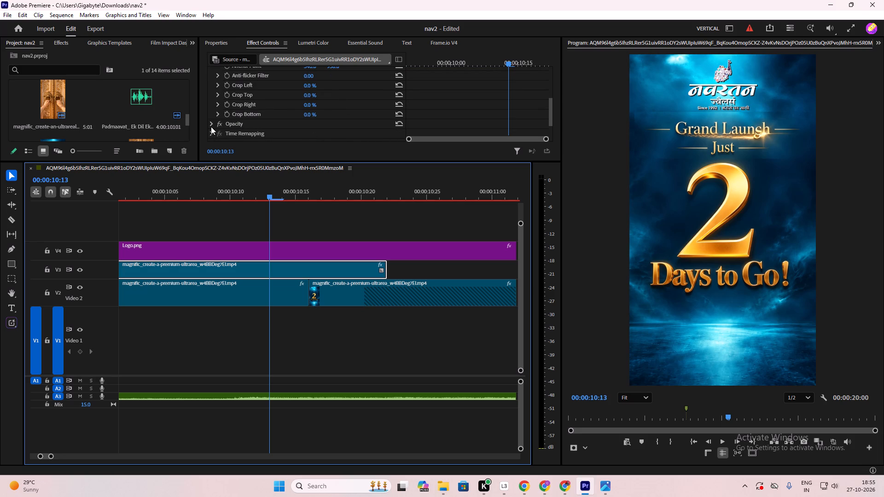
click(210, 124)
scroll(230, 114, down, 6)
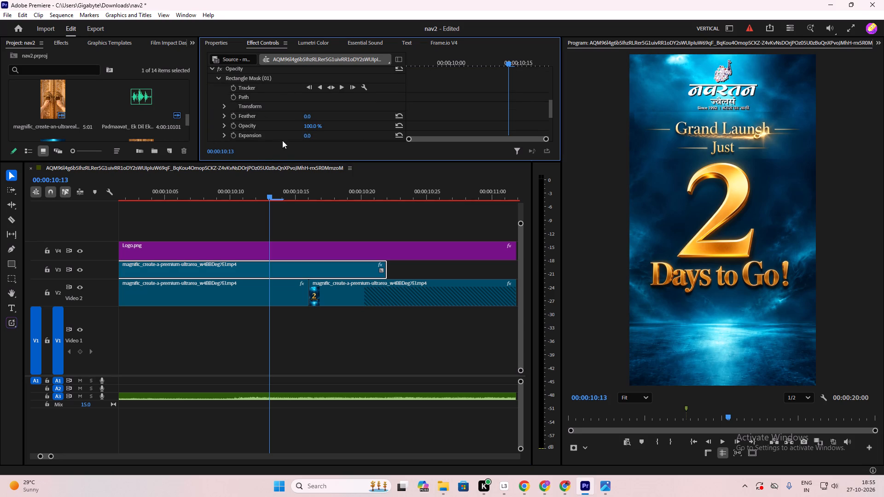
drag(308, 117, 314, 121)
drag(314, 121, 352, 126)
drag(352, 126, 353, 127)
Set the expansion of the V3 copy's rectangle mask to -27.
scroll(284, 117, down, 2)
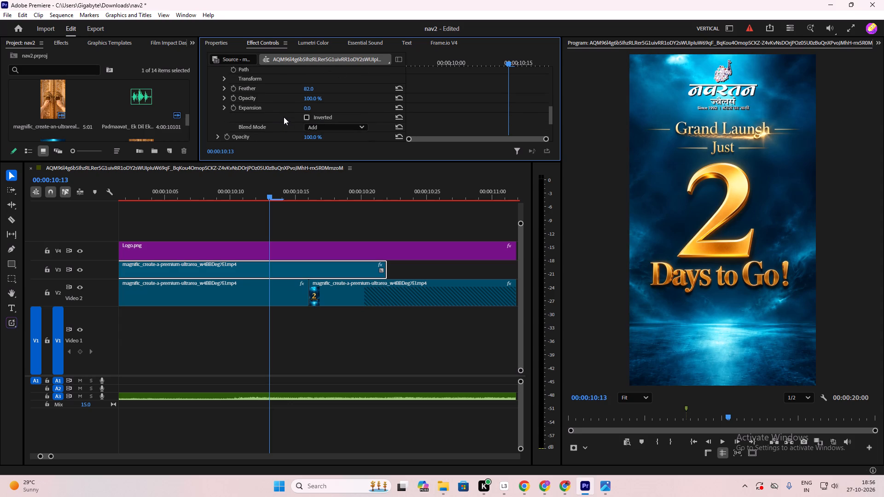
scroll(284, 117, down, 1)
drag(306, 105, 286, 105)
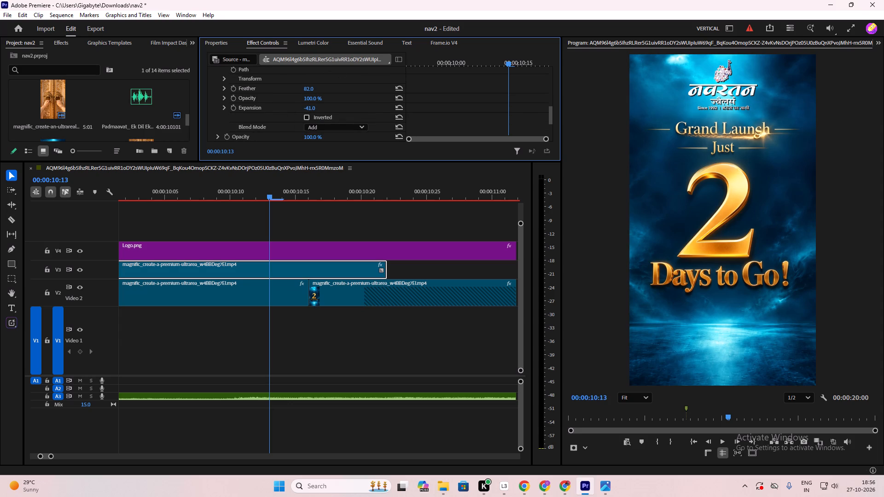
drag(286, 105, 293, 105)
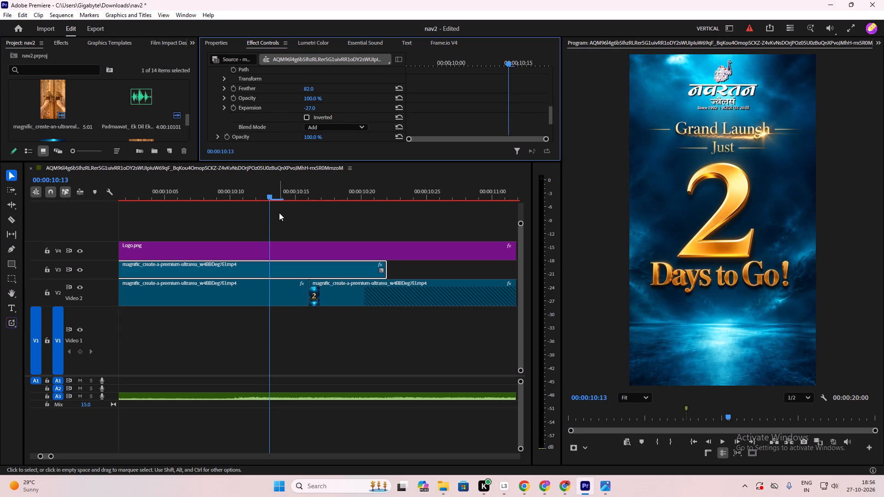
Play back the softened "Grand Launch Just" mask from 00:00:10:04 past the V3 copy's end.
drag(266, 191, 150, 216)
key(space)
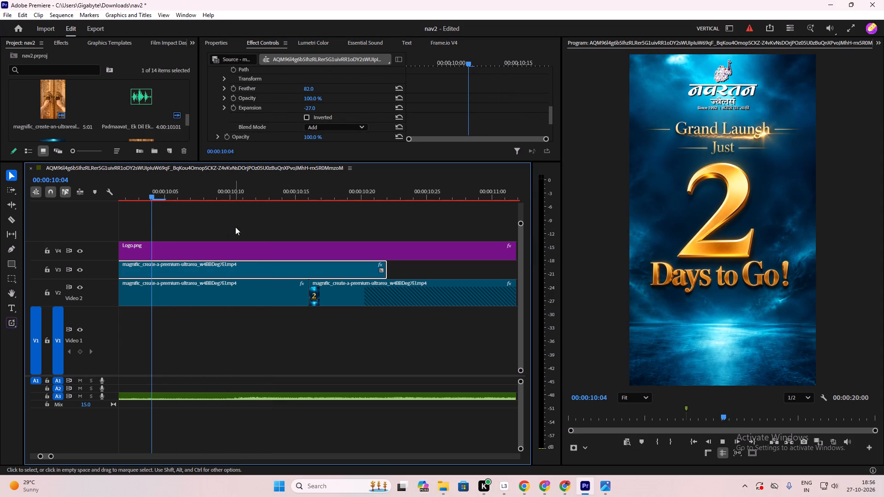
key(space)
key(space)
key(space)
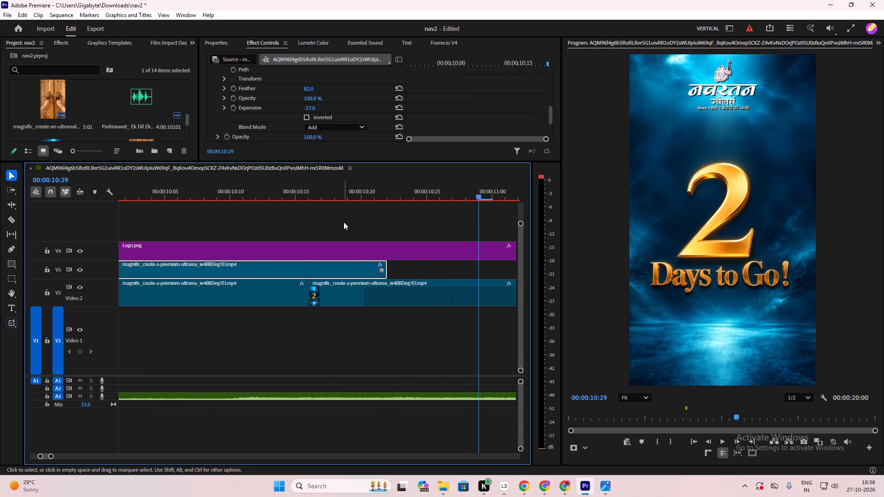
Add a frame hold to the V3 copy at 00:00:10:18, where the "Grand Launch Just" text is fully shown.
drag(478, 196, 306, 225)
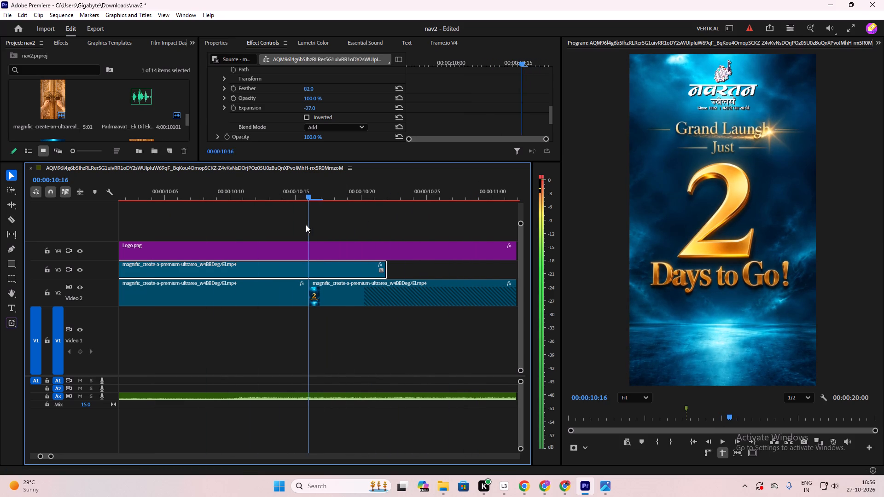
drag(306, 225, 304, 223)
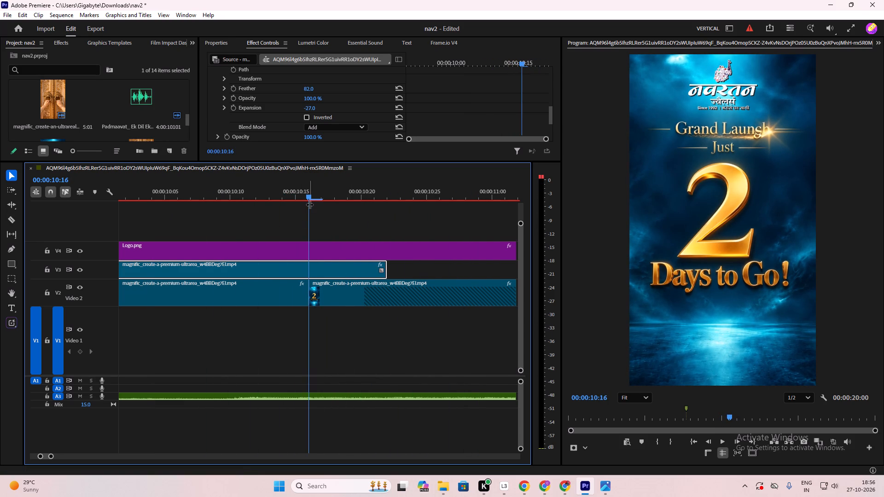
drag(311, 196, 331, 203)
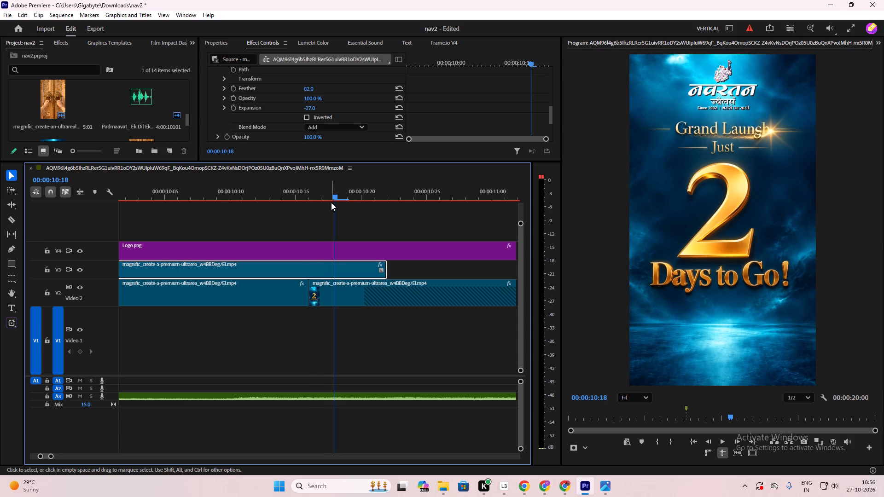
click(334, 196)
click(350, 270)
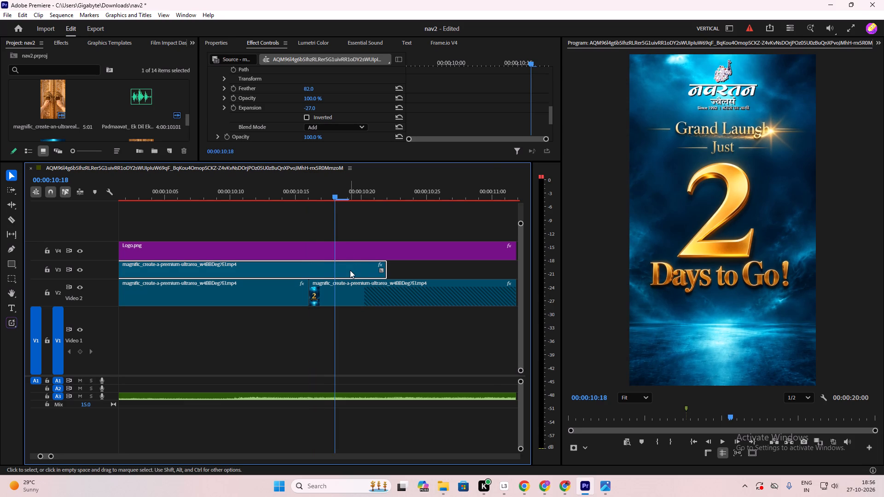
right_click(349, 271)
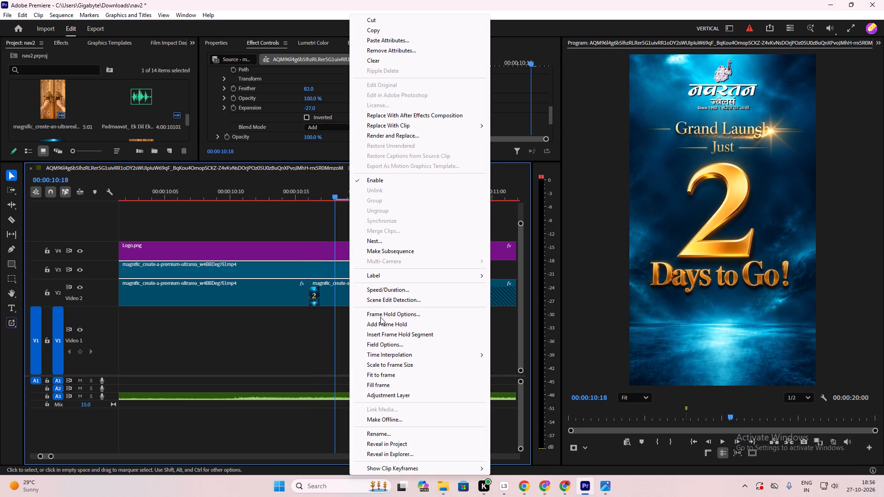
click(380, 321)
Extend the end of the held V3 segment to match the Logo.png clip's end.
ctrl+scroll(347, 247, down, 4)
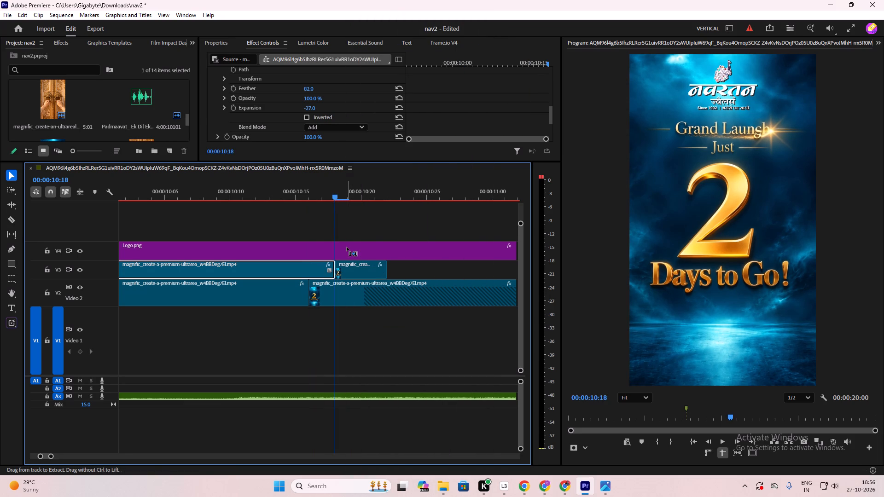
alt+scroll(351, 240, down, 15)
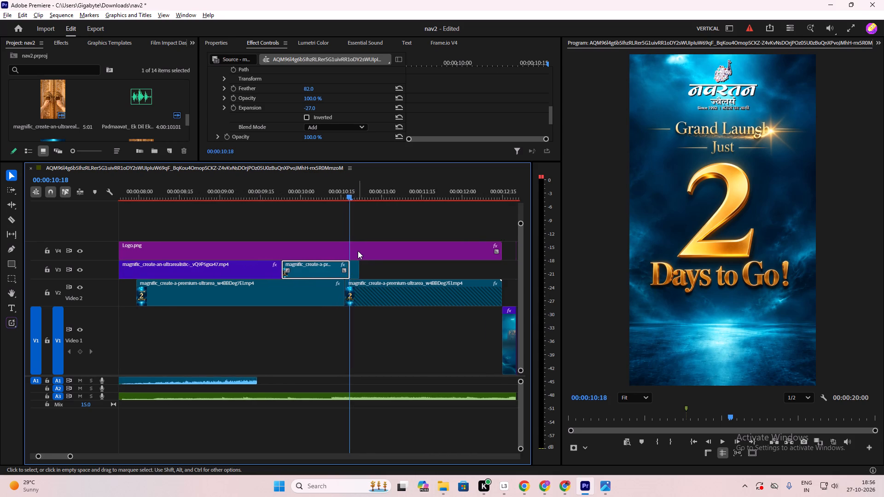
alt+scroll(358, 251, down, 2)
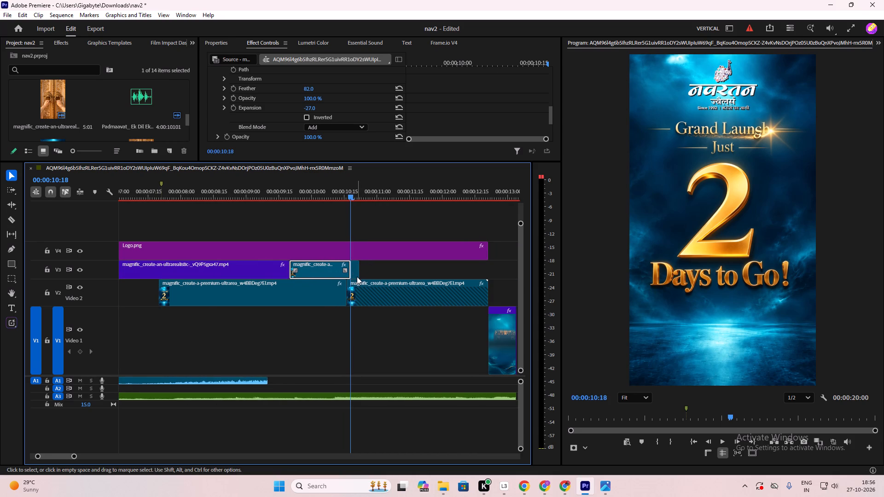
click(356, 277)
drag(359, 275, 489, 285)
Play back and scrub from the door opening at 00:00:09:06 through the held "Grand Launch Just" text.
drag(348, 195, 256, 225)
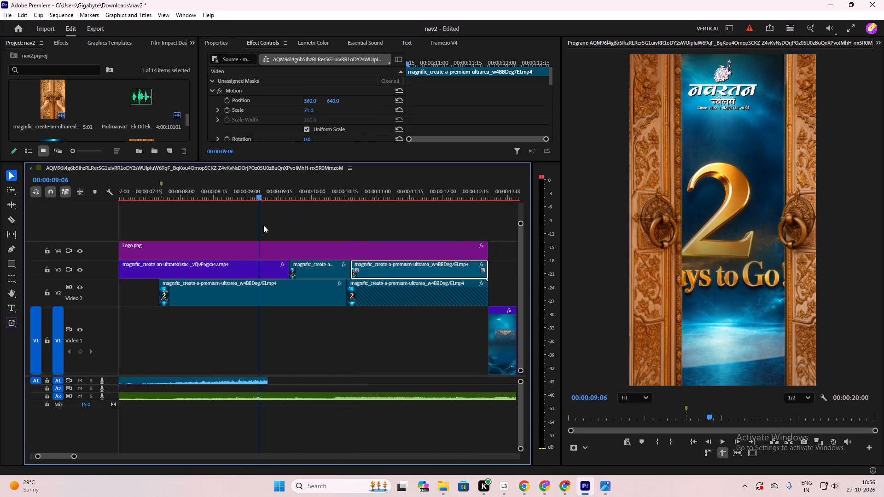
click(311, 215)
key(space)
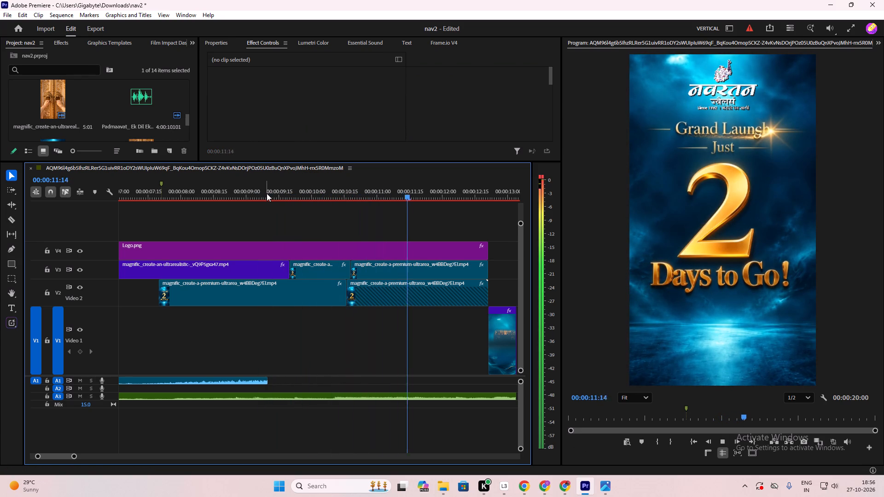
key(space)
key(space)
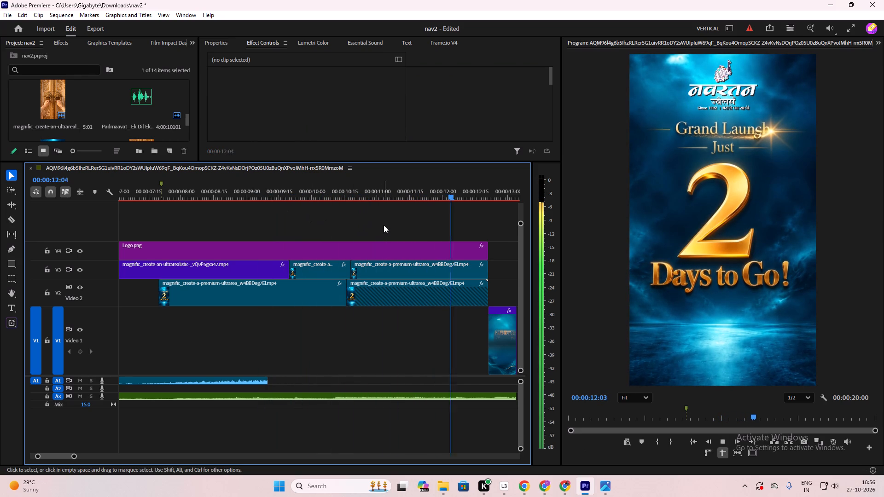
key(space)
drag(490, 192, 461, 208)
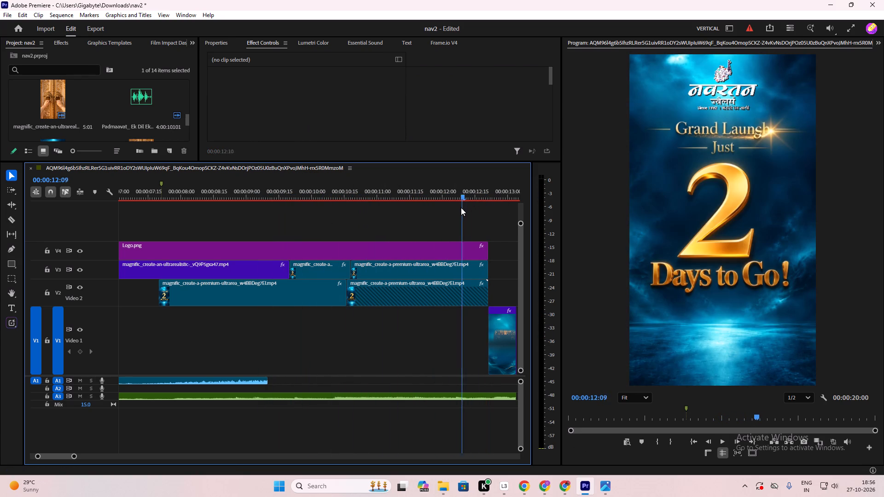
drag(461, 208, 328, 251)
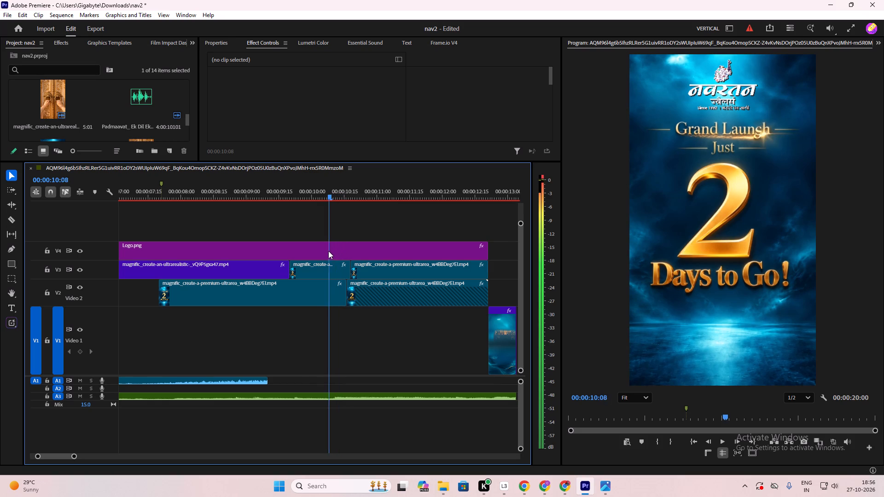
drag(328, 251, 330, 254)
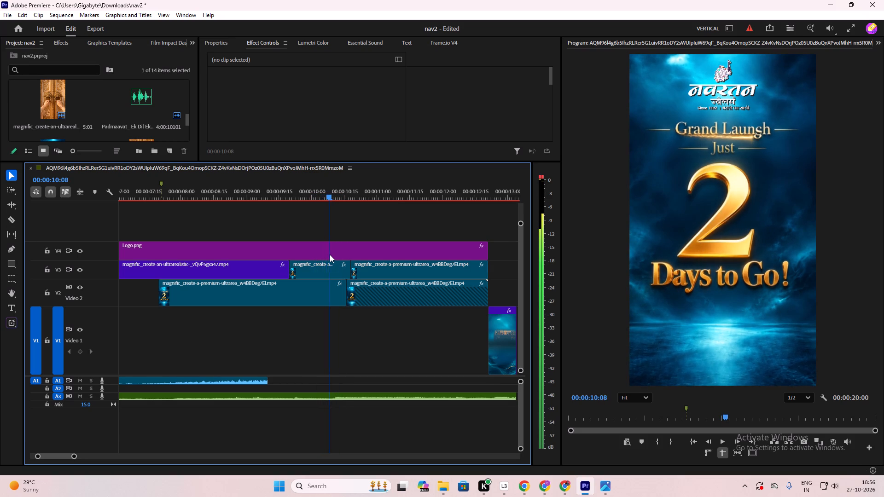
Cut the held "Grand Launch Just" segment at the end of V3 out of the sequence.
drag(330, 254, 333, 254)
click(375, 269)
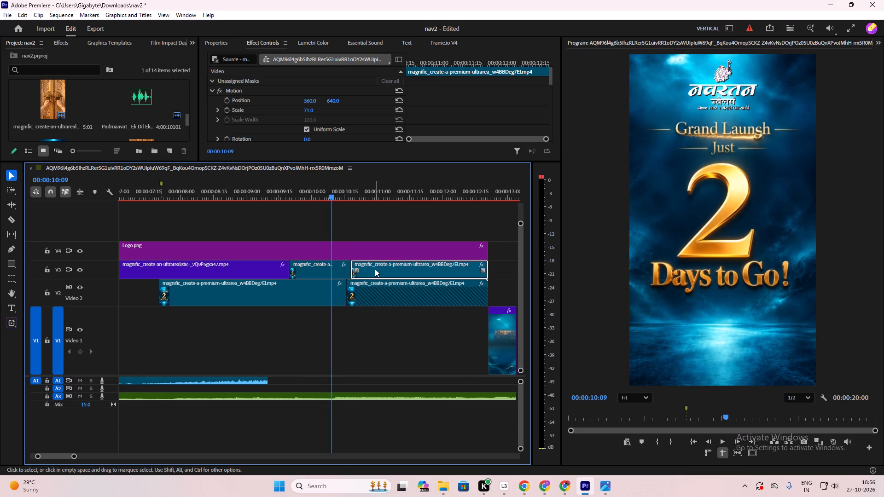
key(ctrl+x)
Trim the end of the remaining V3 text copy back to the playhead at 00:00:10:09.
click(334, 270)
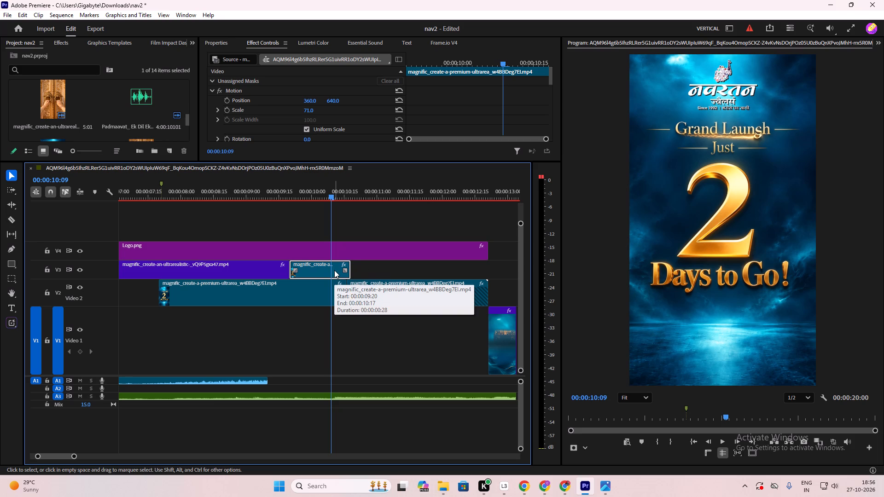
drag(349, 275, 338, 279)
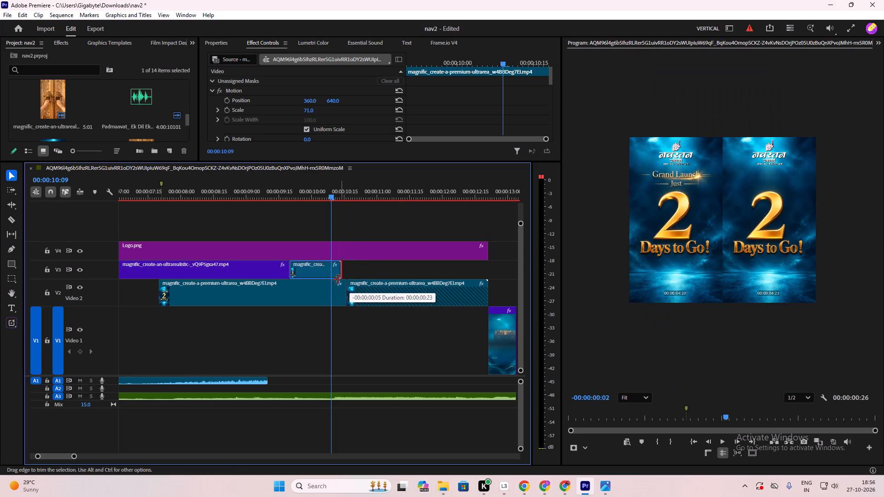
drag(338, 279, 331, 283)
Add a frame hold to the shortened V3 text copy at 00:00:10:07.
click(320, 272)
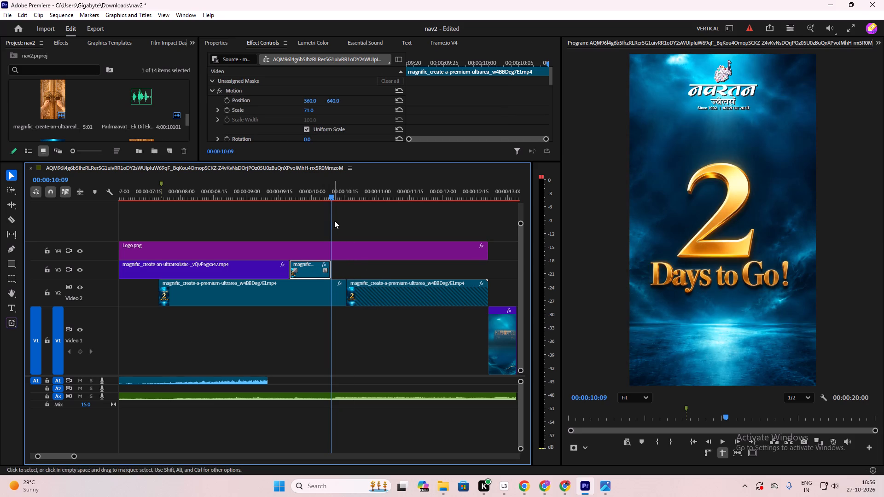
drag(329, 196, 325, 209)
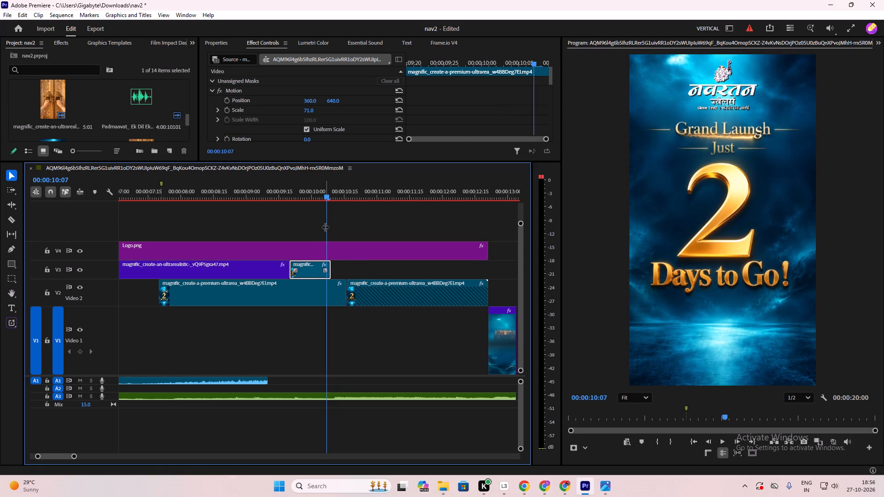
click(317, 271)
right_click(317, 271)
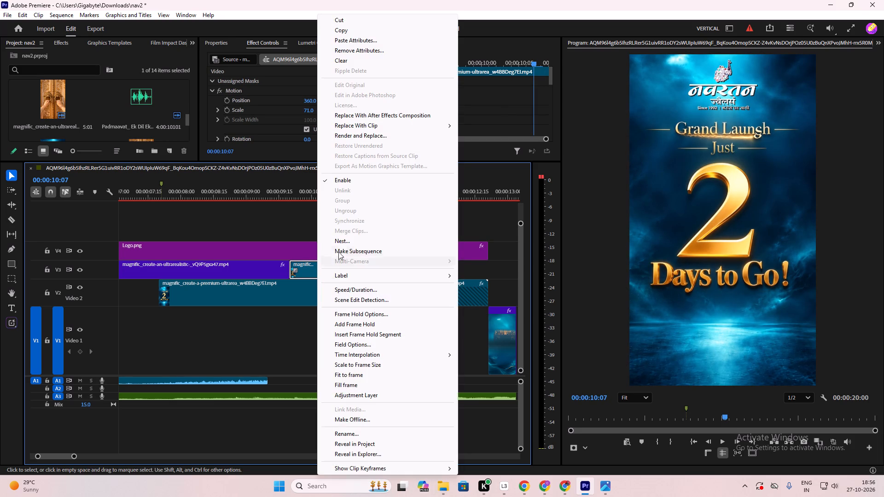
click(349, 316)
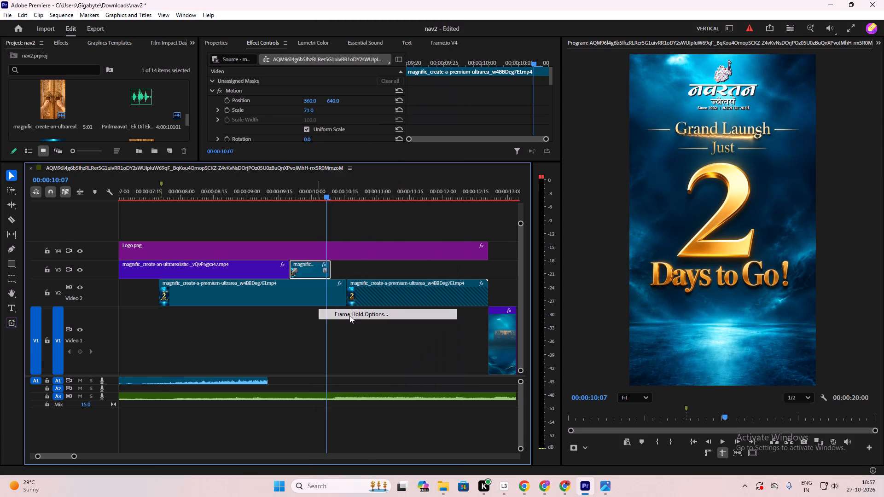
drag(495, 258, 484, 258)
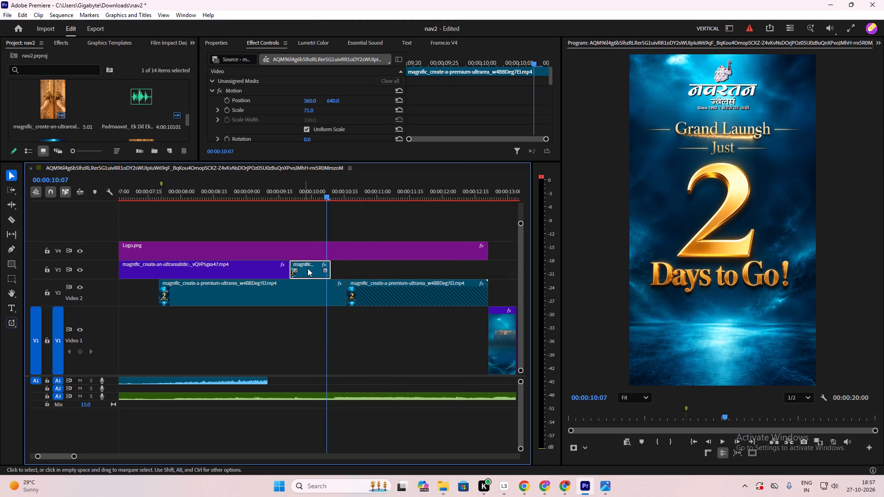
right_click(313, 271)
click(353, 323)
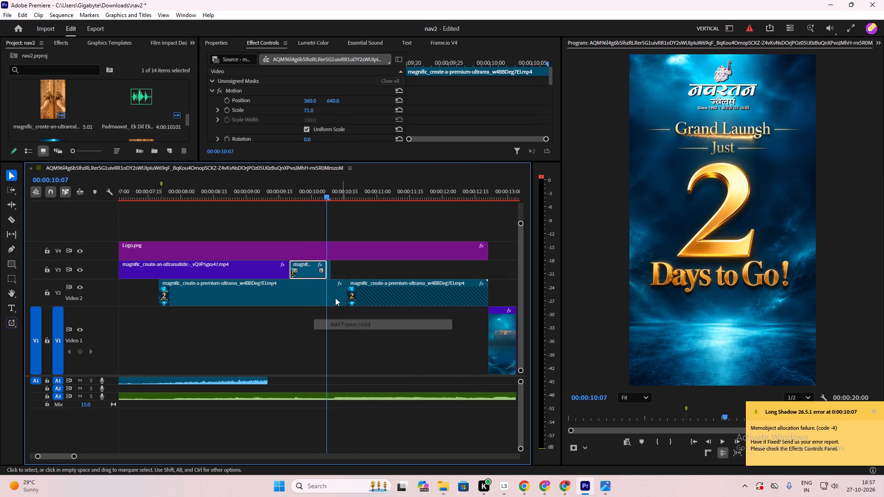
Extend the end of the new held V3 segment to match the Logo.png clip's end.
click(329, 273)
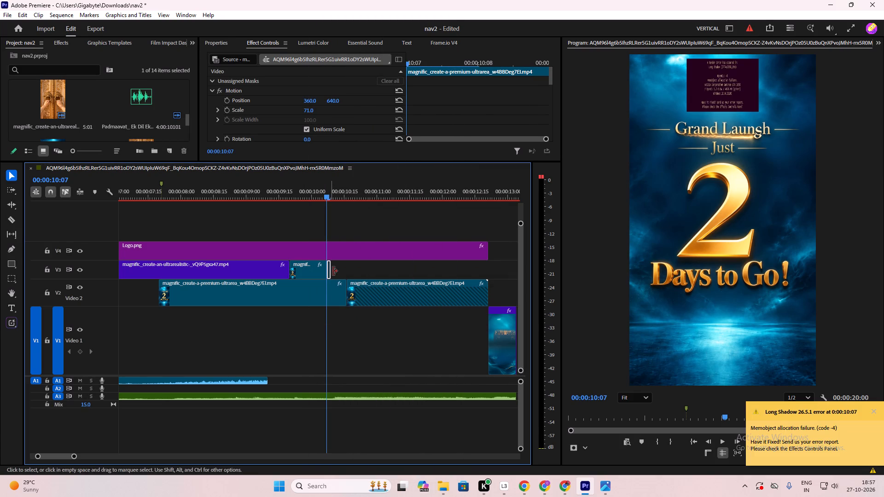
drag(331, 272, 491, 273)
Play back and scrub from 00:00:09:00 through the held "Grand Launch Just" text to the Logo.png clip's end.
drag(324, 192, 247, 218)
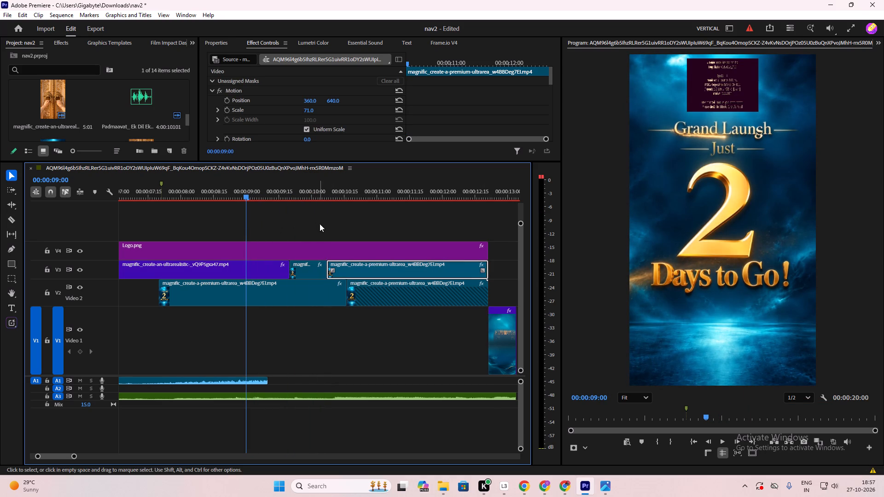
click(322, 226)
key(space)
click(336, 220)
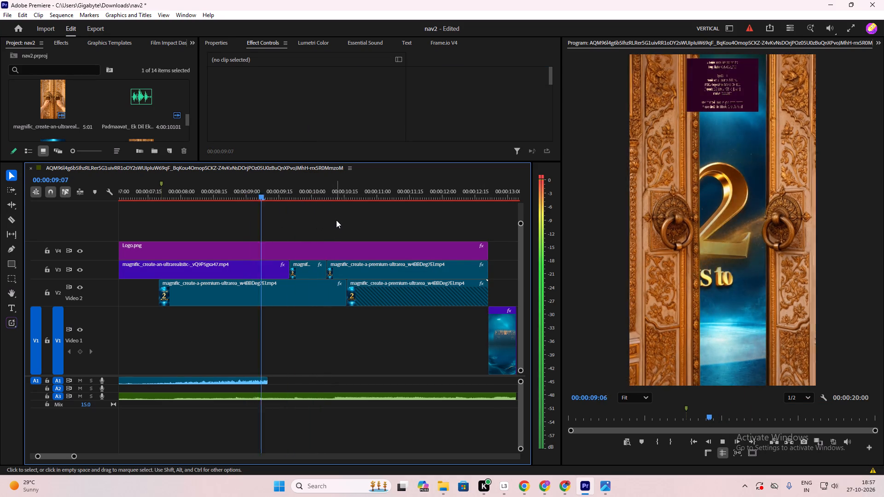
key(space)
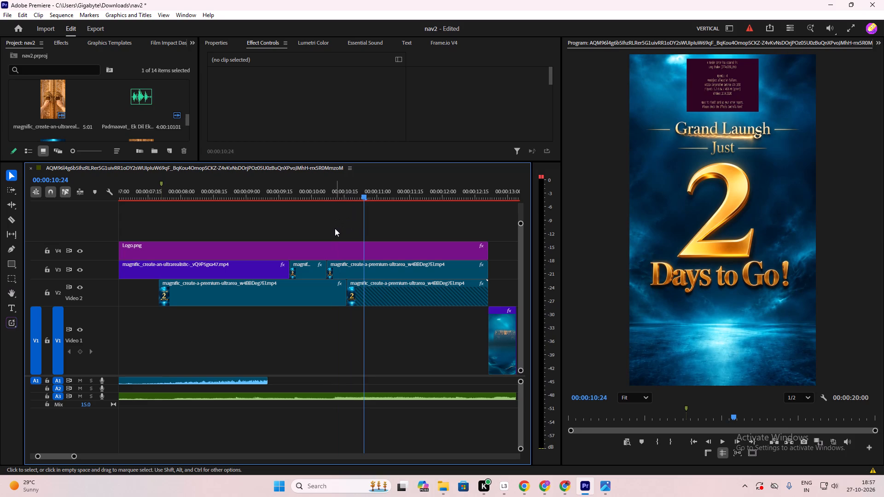
click(328, 249)
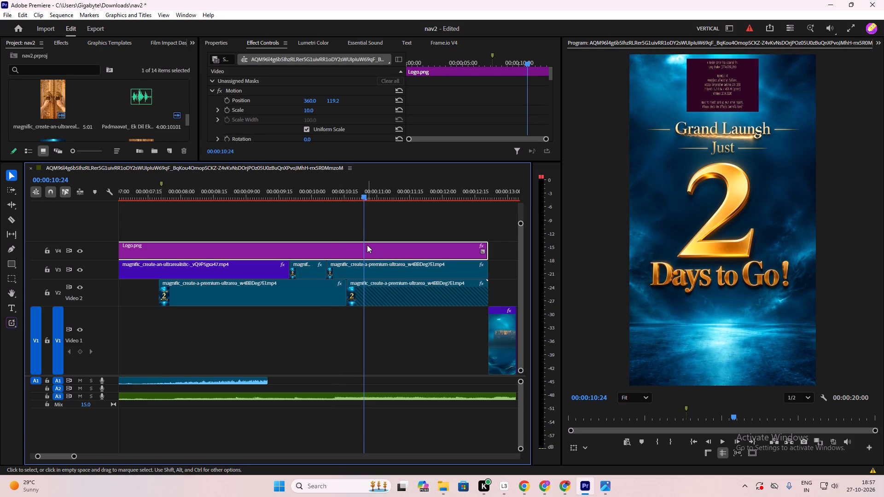
key(space)
key(space)
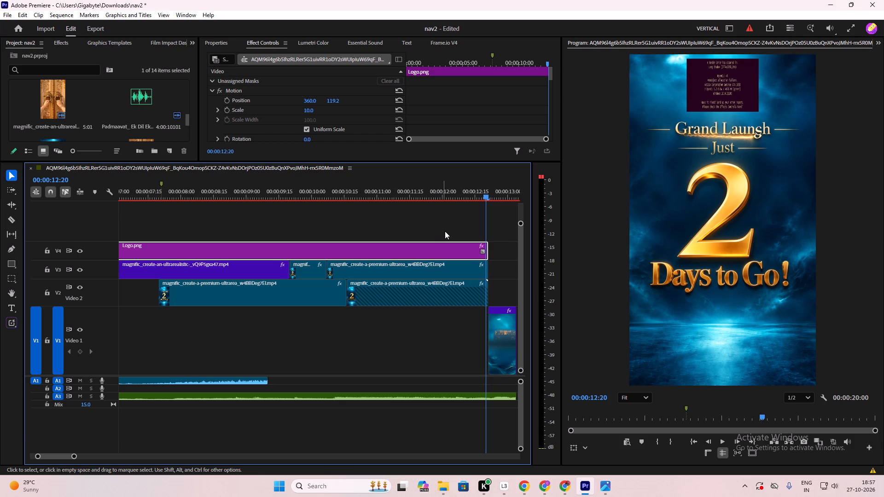
drag(489, 198, 408, 220)
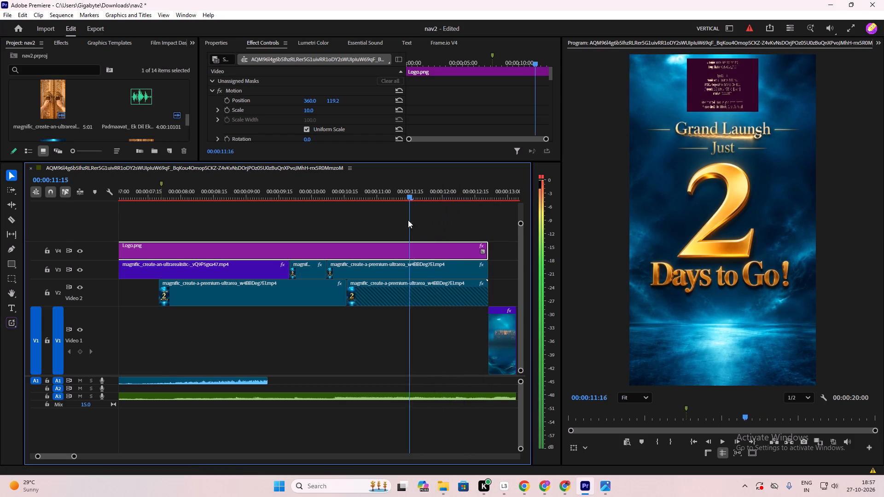
drag(408, 220, 344, 234)
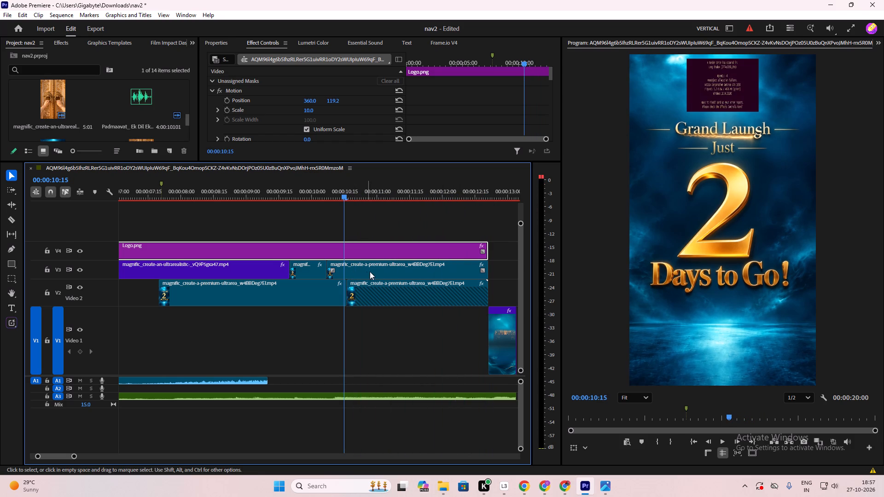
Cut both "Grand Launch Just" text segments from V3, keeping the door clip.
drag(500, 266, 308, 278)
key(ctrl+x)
Play back the door opening and "2 Days to Go!" section without the V3 text copies, starting around 00:00:08:24.
drag(346, 195, 255, 225)
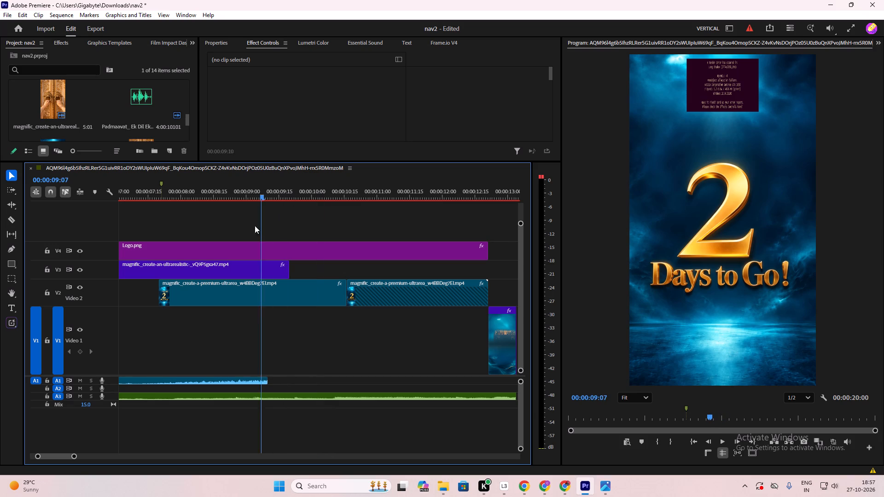
drag(255, 225, 242, 229)
click(307, 220)
key(space)
key(space)
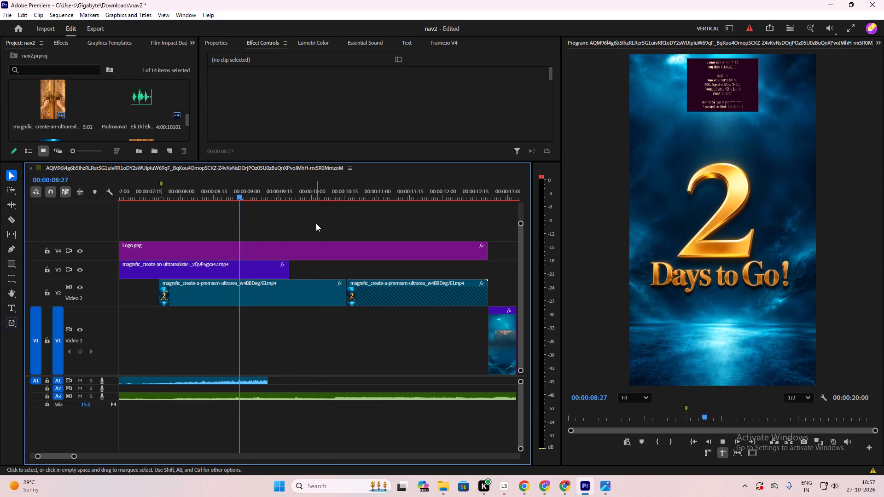
key(space)
key(space)
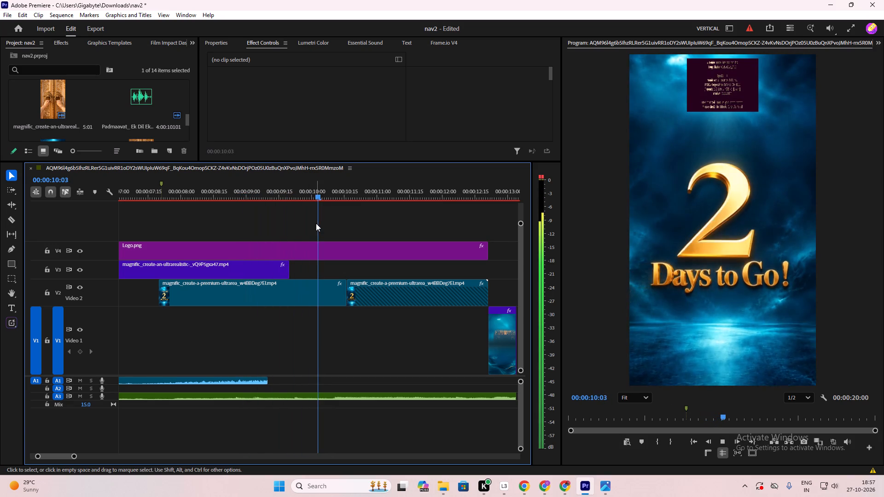
drag(320, 191, 235, 221)
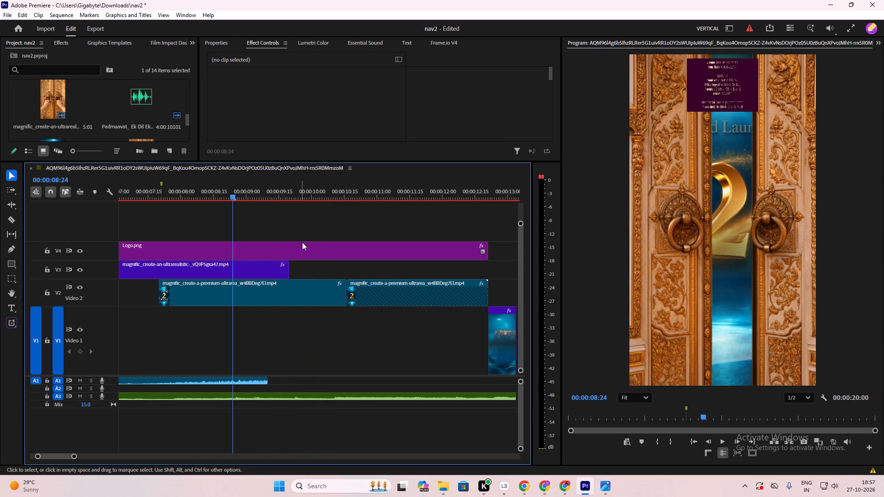
alt+scroll(302, 242, down, 14)
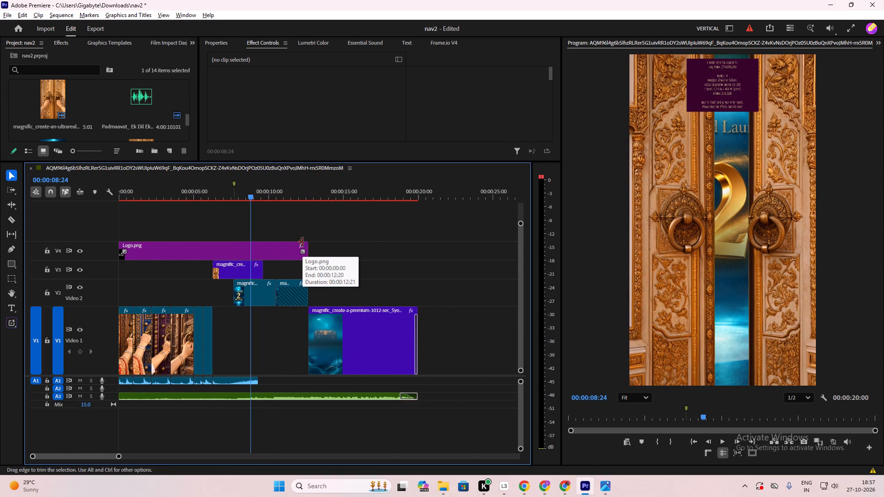
click(334, 272)
key(space)
key(space)
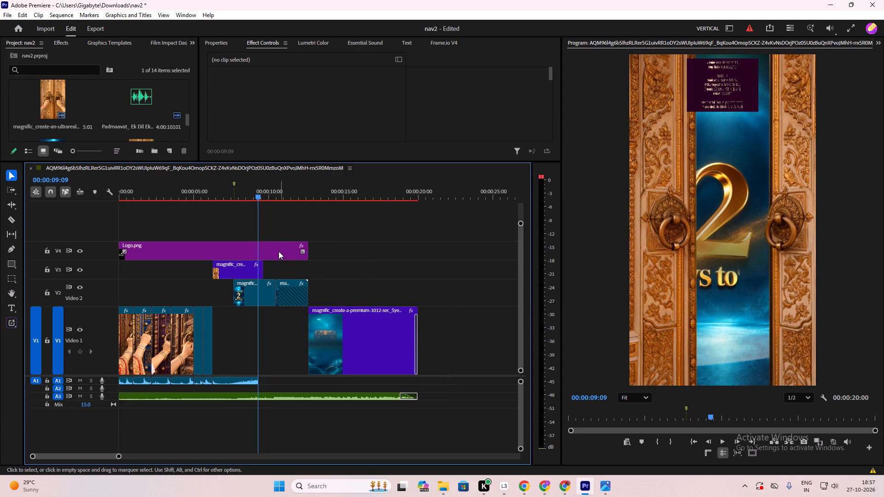
Examine the Long Shadow effect and its settings on the Logo.png clip.
click(279, 251)
scroll(287, 89, down, 9)
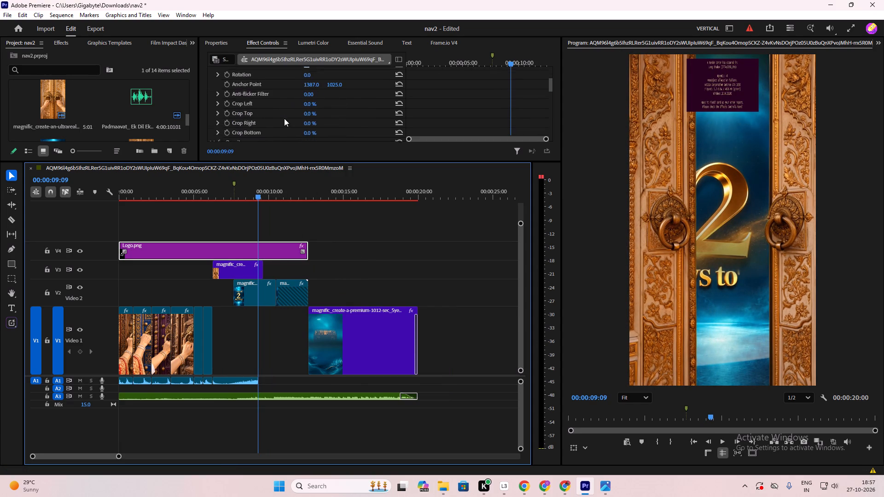
scroll(284, 118, down, 8)
scroll(281, 124, up, 3)
scroll(281, 124, down, 6)
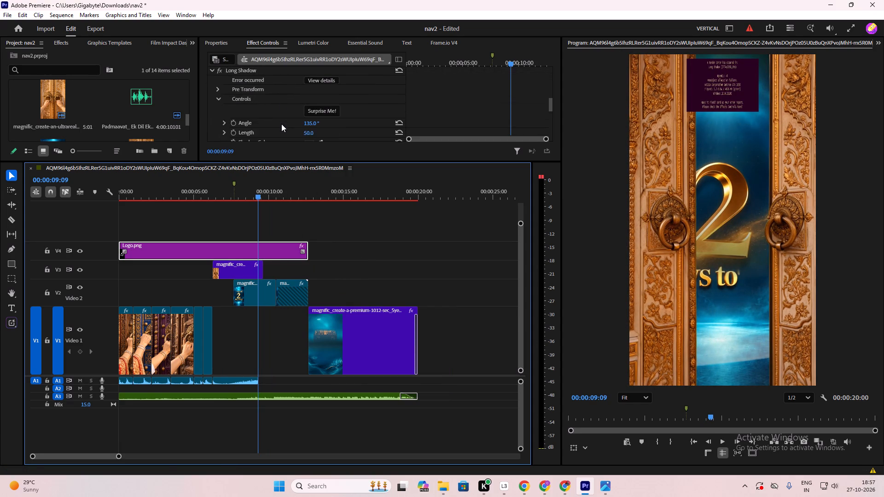
scroll(281, 124, down, 5)
Undo the recent V3 edits back to the point before the "Grand Launch Just" text copy was added.
key(ctrl+z)
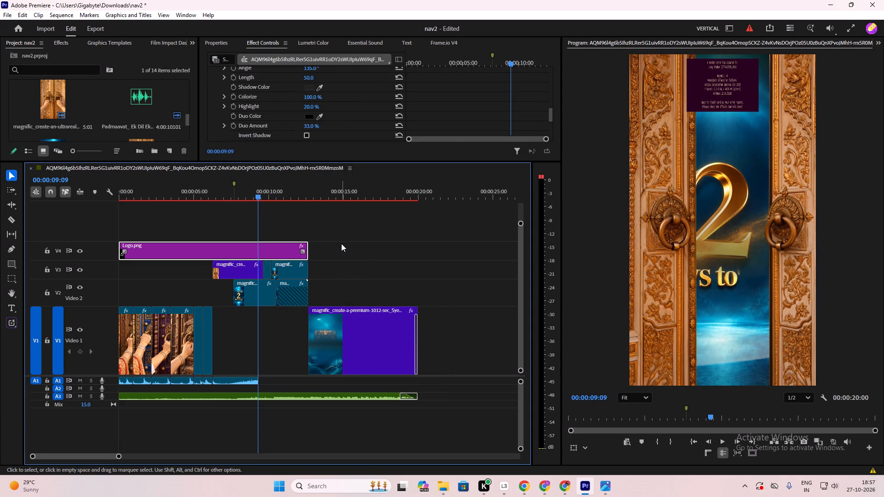
key(ctrl+z)
key(ctrl+z)
key(ctrl+z)
key(ctrl+z)
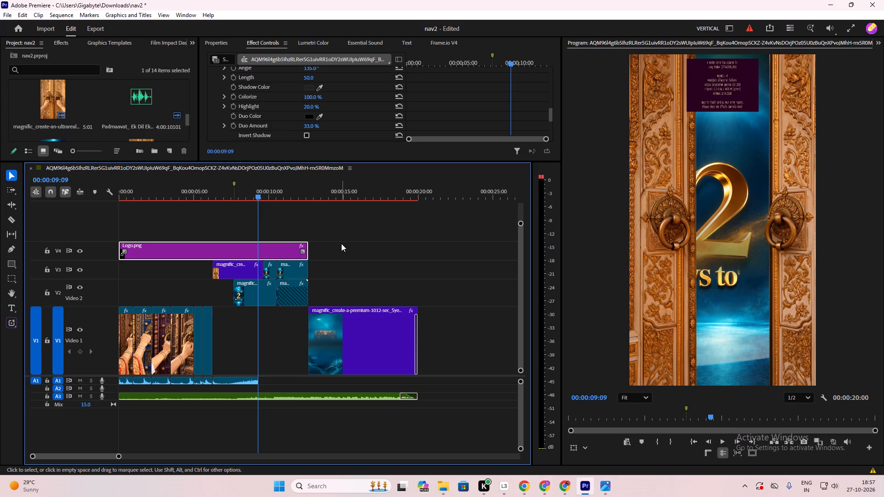
key(ctrl+z)
key(ctrl+z)
key(ctrl+z)
key(ctrl+z)
key(ctrl+z)
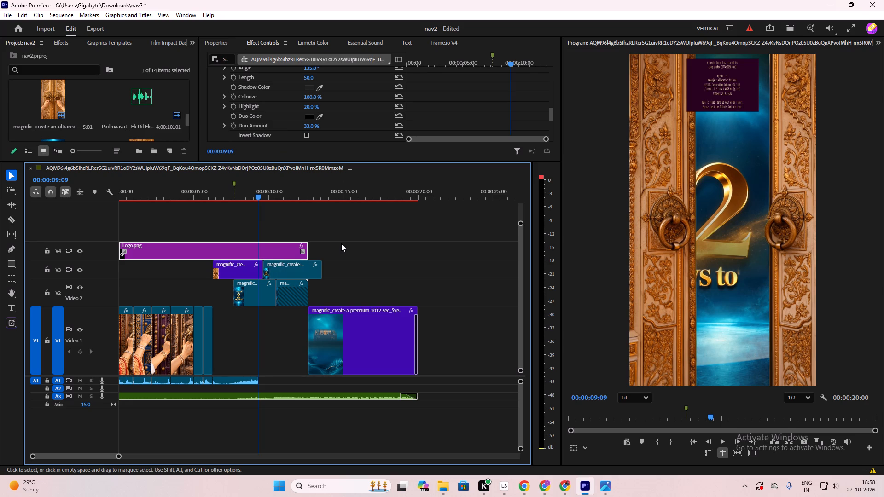
key(ctrl+z)
key(ctrl+z)
key(ctrl+z)
key(ctrl+z)
key(ctrl+z)
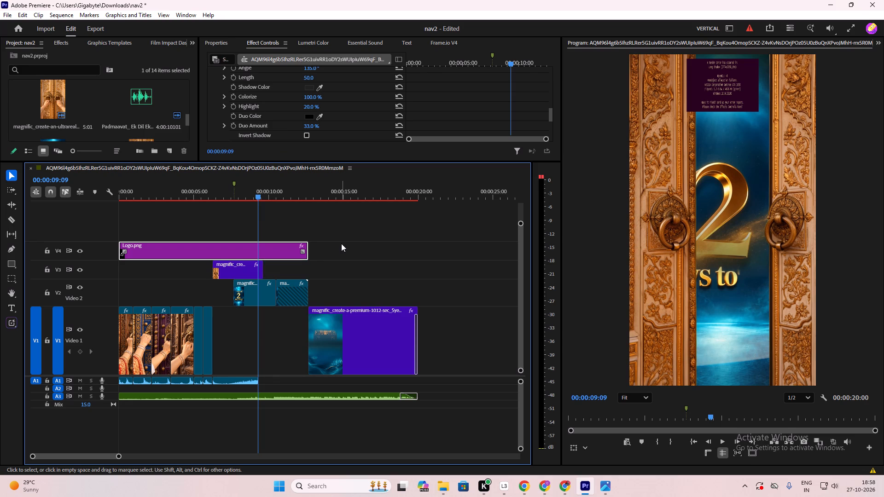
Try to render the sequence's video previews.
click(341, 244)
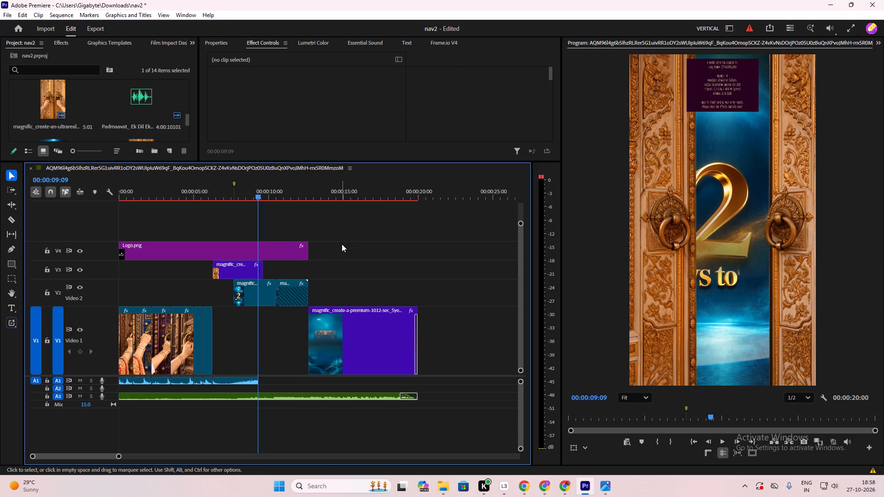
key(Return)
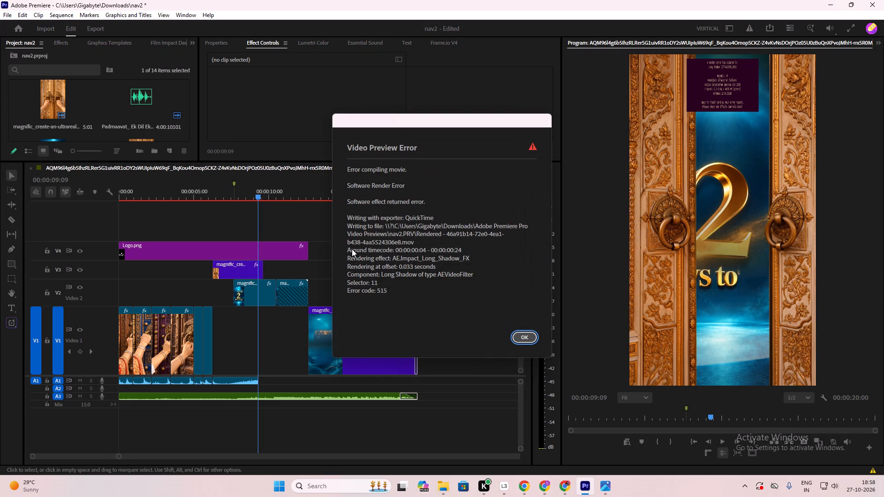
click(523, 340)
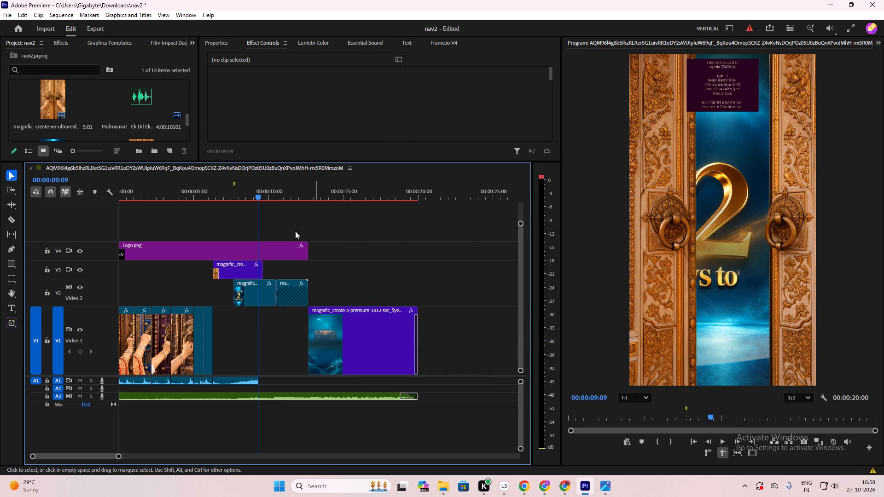
Disable the Long Shadow effect on the Logo.png clip and scrub the sequence to check the logo.
click(275, 249)
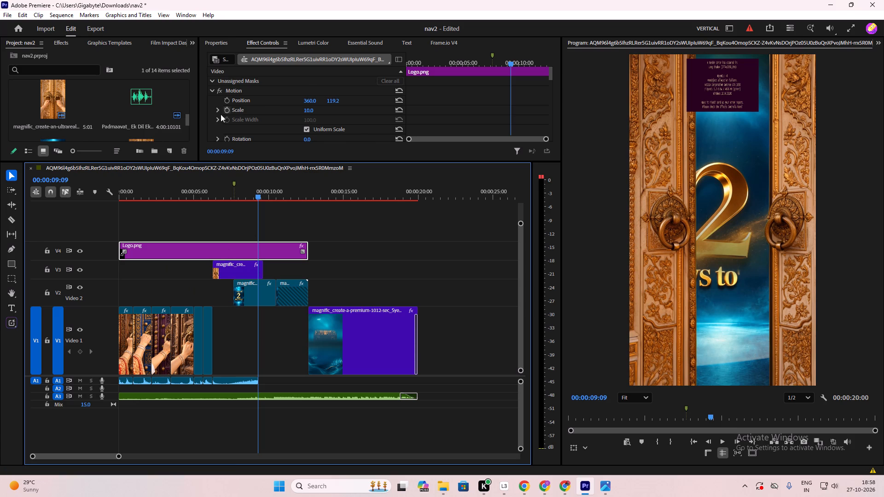
scroll(221, 115, down, 17)
click(219, 90)
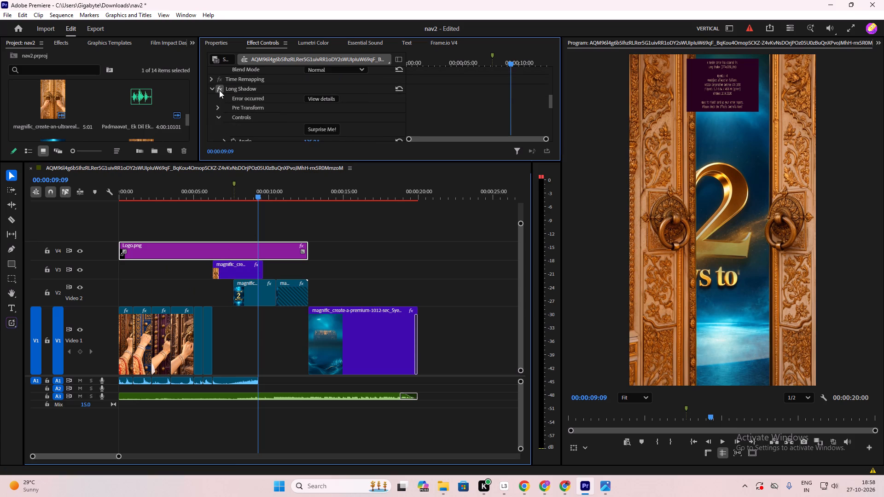
drag(262, 195, 162, 226)
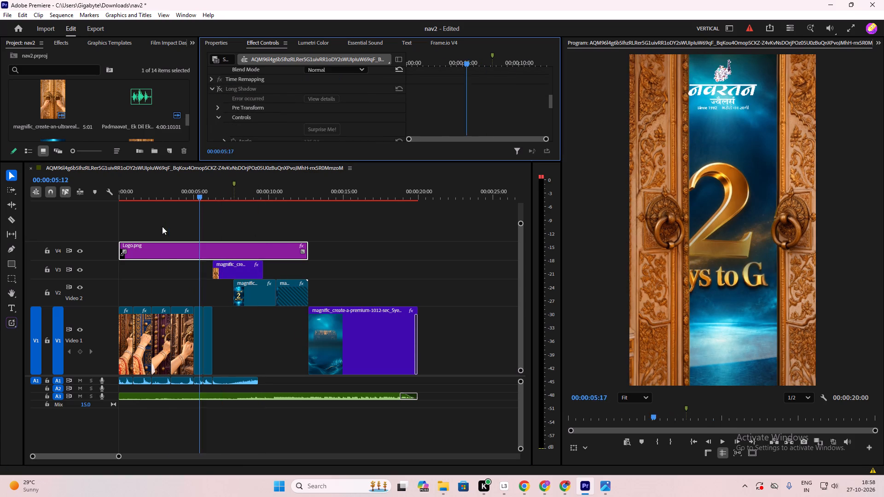
Play the opening of the sequence to check the logo over the door-knocking shots.
drag(162, 226, 112, 239)
key(space)
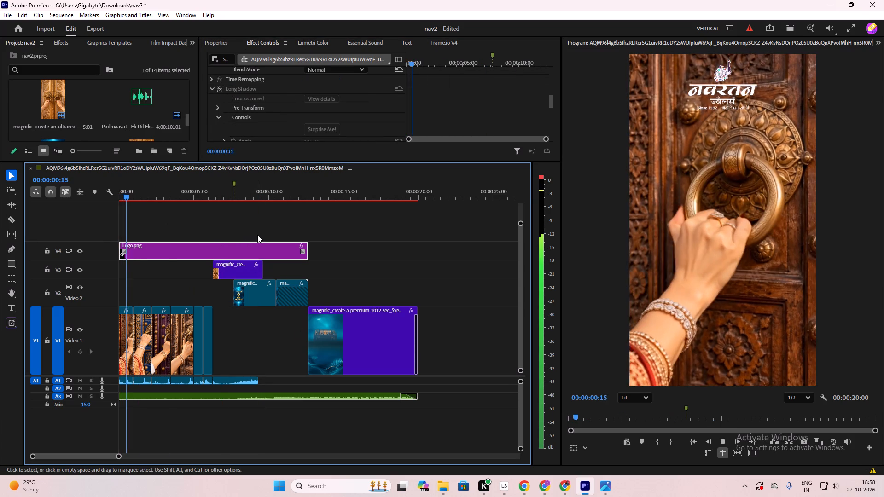
key(space)
Find the Drop Shadow effect by searching for "drop" and apply it to the Logo.png clip on V4.
click(239, 247)
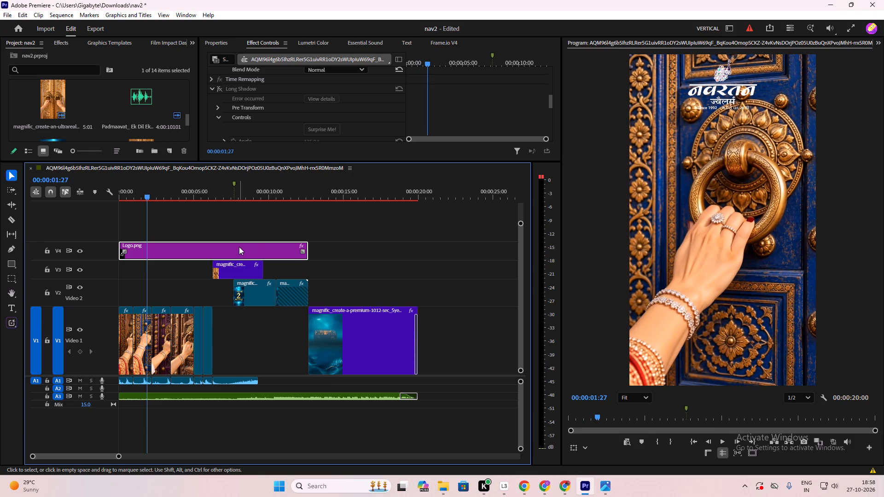
scroll(76, 100, down, 5)
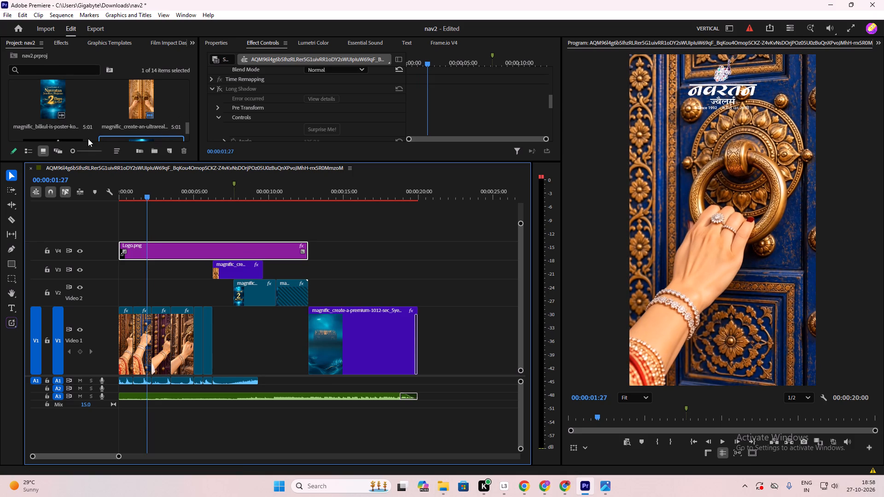
scroll(112, 142, up, 3)
click(52, 40)
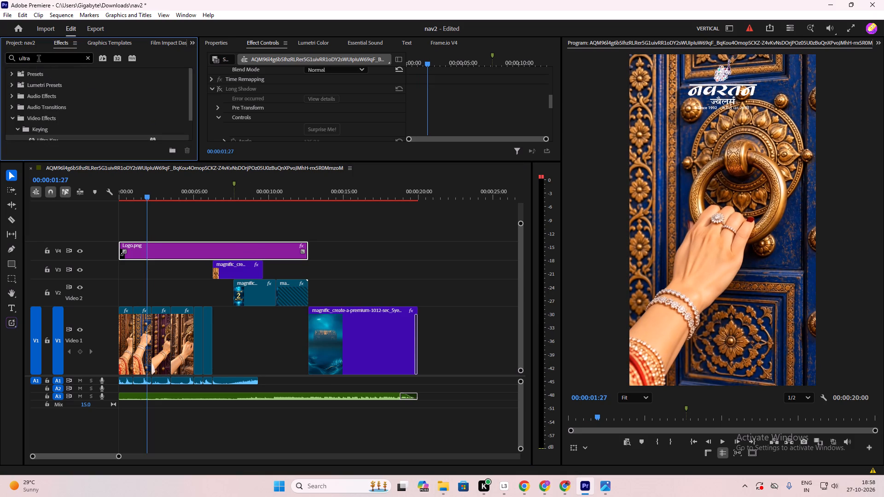
click(39, 59)
key(BackSpace)
key(BackSpace)
key(BackSpace)
key(BackSpace)
key(BackSpace)
key(BackSpace)
key(BackSpace)
key(BackSpace)
key(BackSpace)
key(BackSpace)
key(BackSpace)
key(BackSpace)
key(BackSpace)
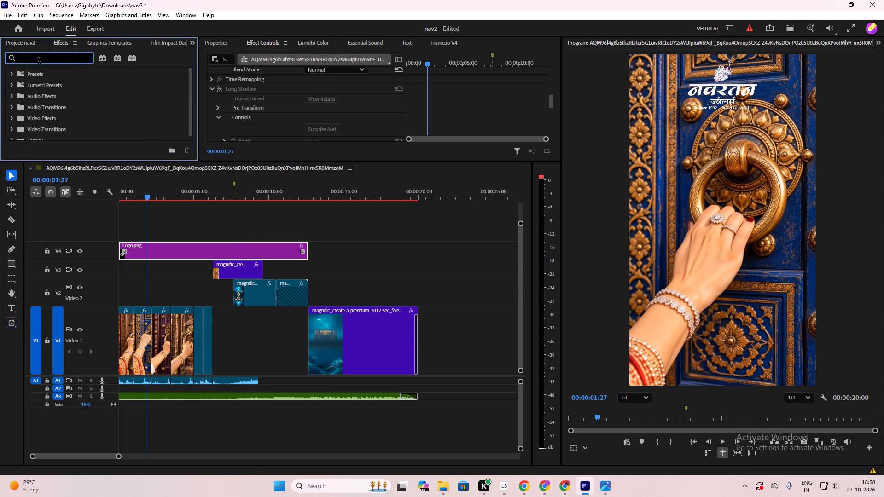
text(drop)
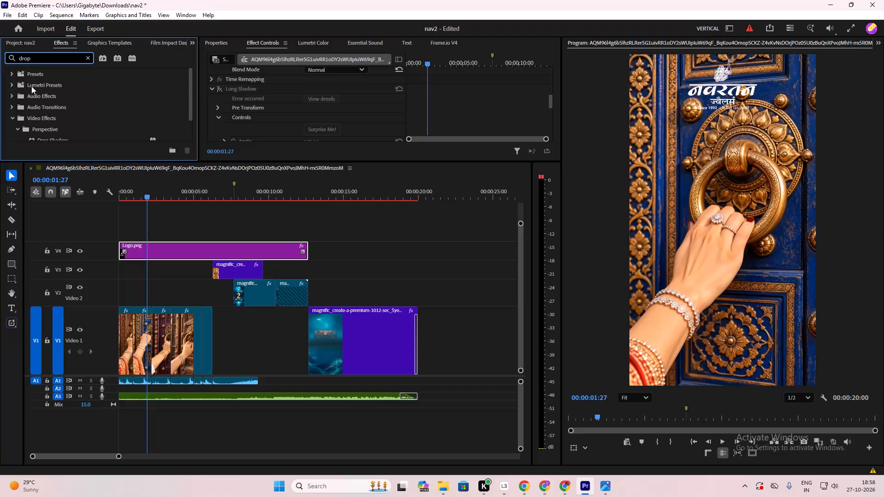
scroll(35, 129, down, 3)
drag(41, 111, 167, 236)
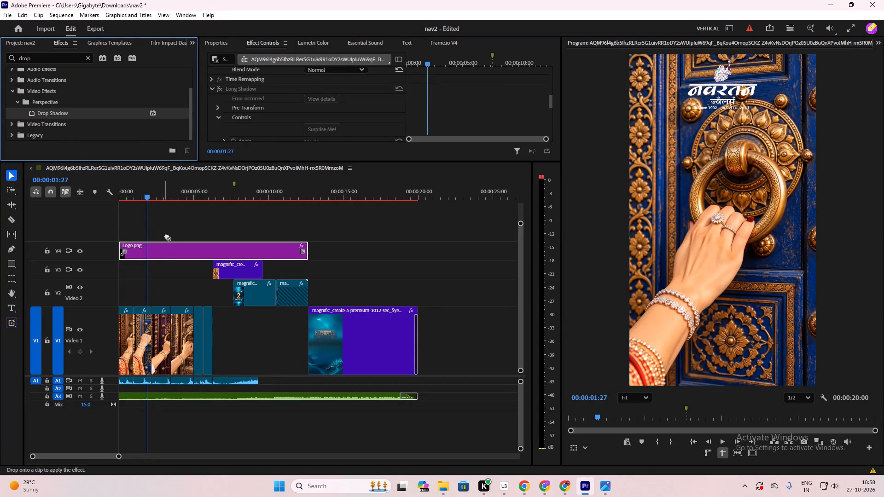
drag(167, 236, 175, 248)
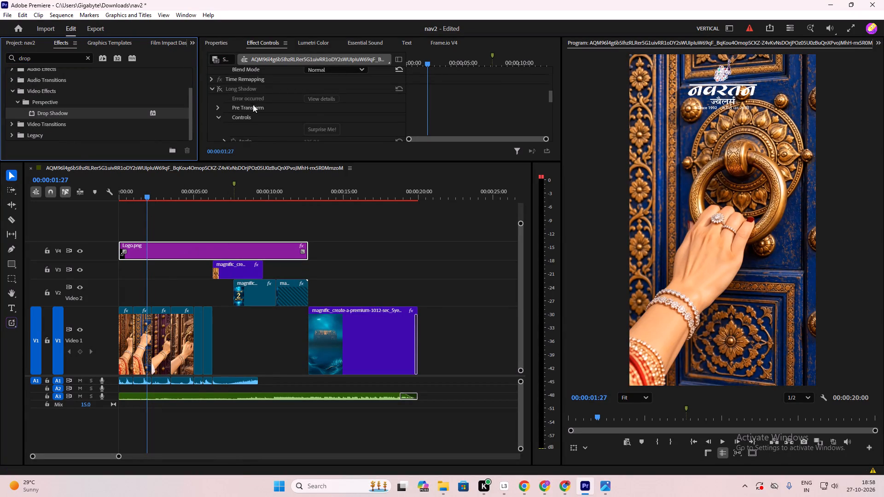
Set the Logo.png clip's Drop Shadow opacity to 61%.
scroll(260, 90, down, 3)
click(233, 221)
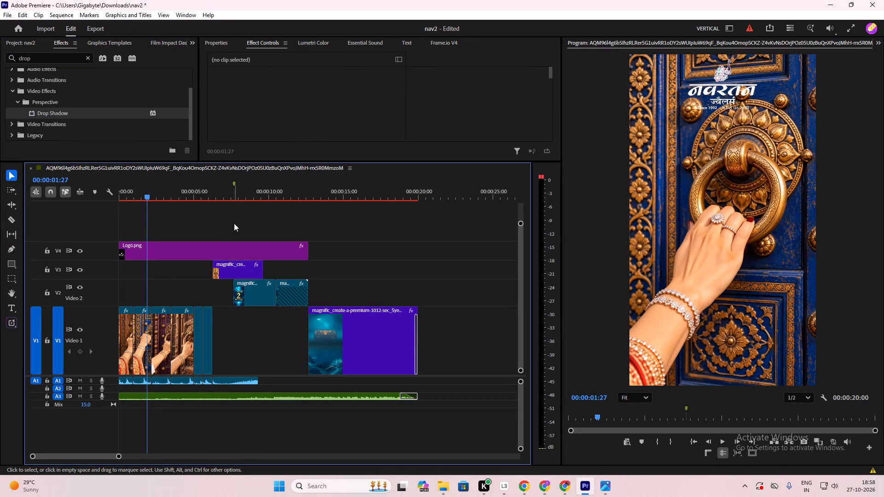
click(232, 244)
scroll(244, 94, down, 18)
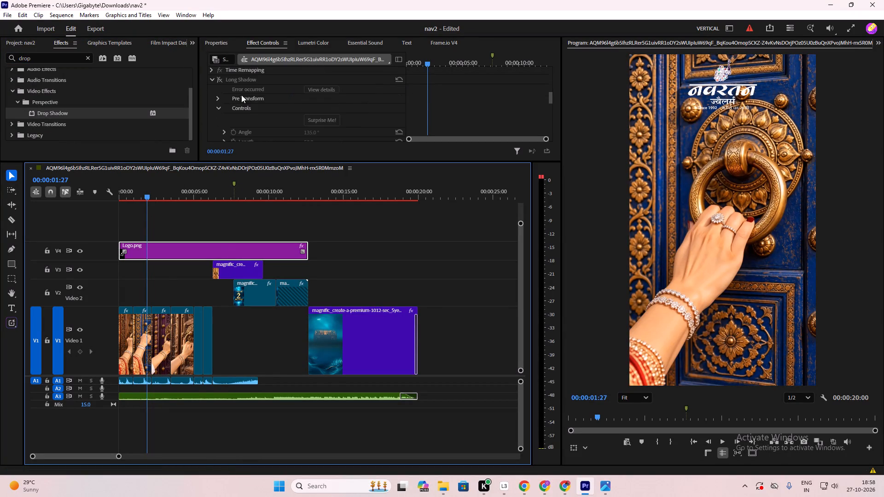
scroll(241, 108, down, 13)
scroll(243, 110, up, 6)
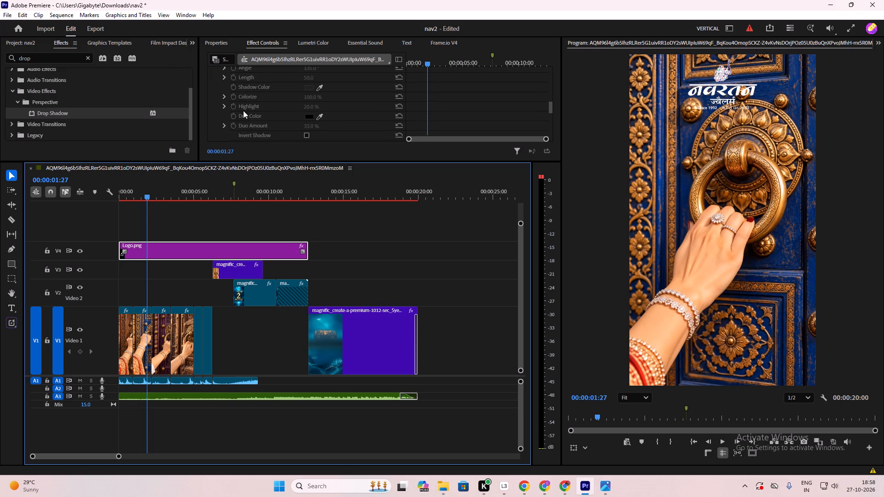
scroll(260, 134, up, 6)
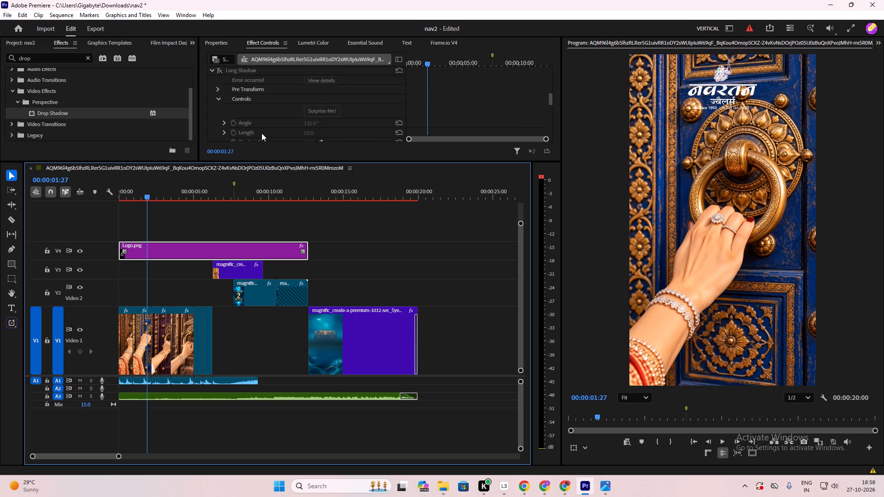
scroll(216, 97, up, 3)
scroll(216, 97, down, 17)
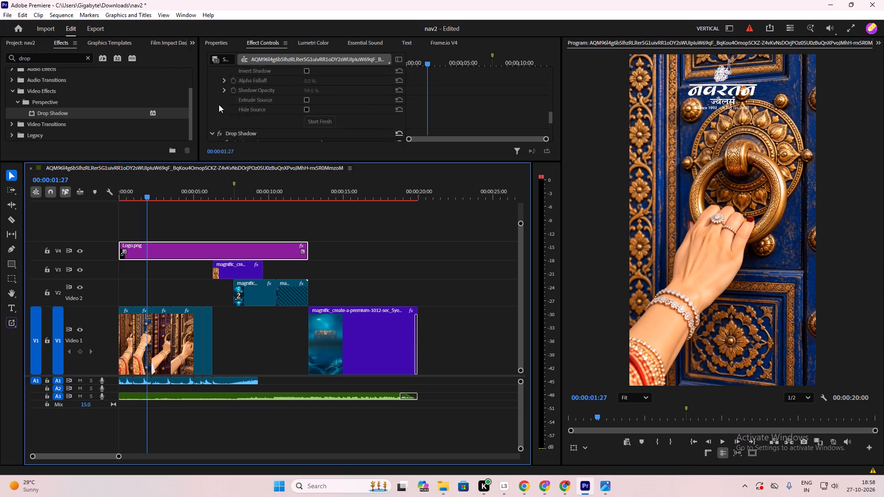
scroll(219, 104, down, 9)
scroll(225, 110, up, 3)
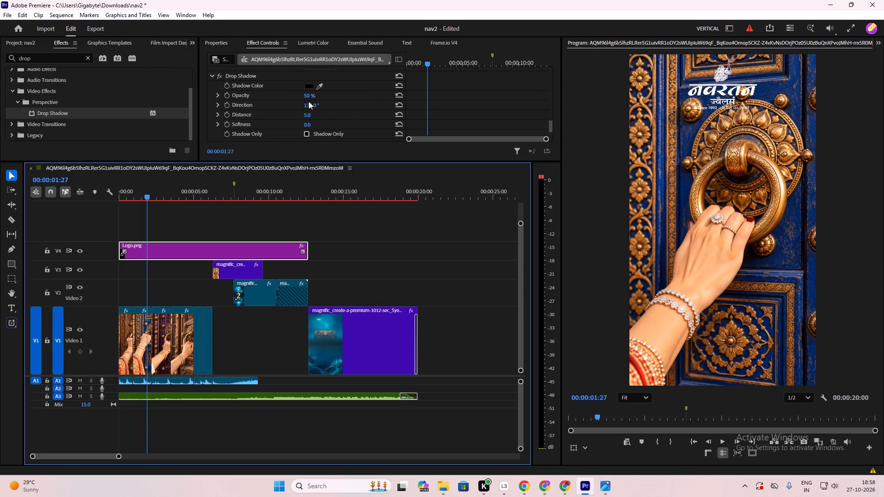
drag(306, 97, 315, 97)
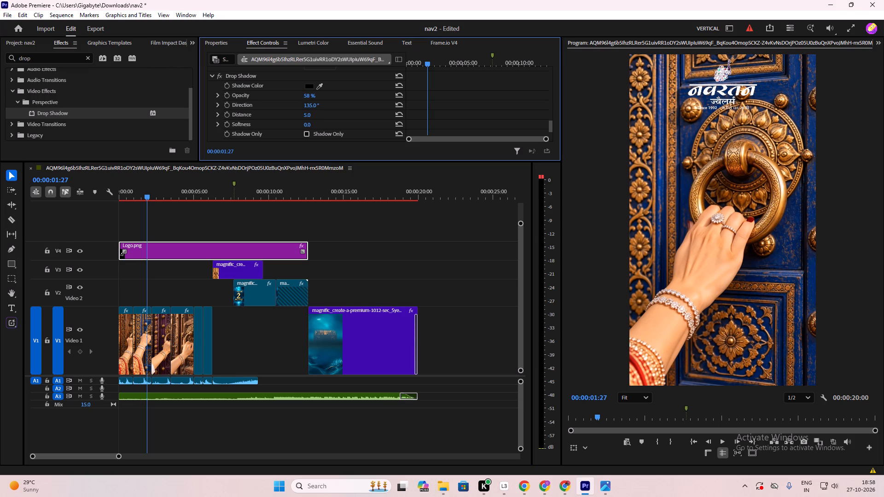
drag(315, 97, 327, 102)
drag(327, 102, 330, 104)
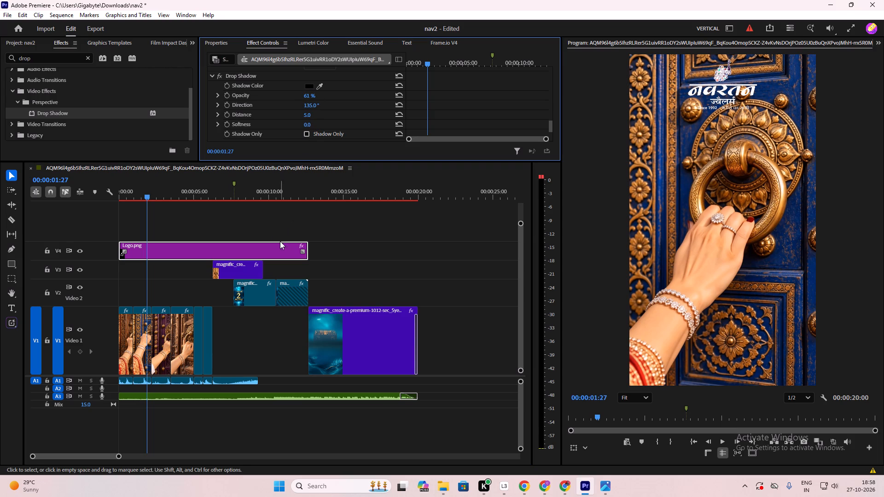
Play the sequence through to the Bhojubeer launch scene to review the shadowed logo and the countdown.
key(space)
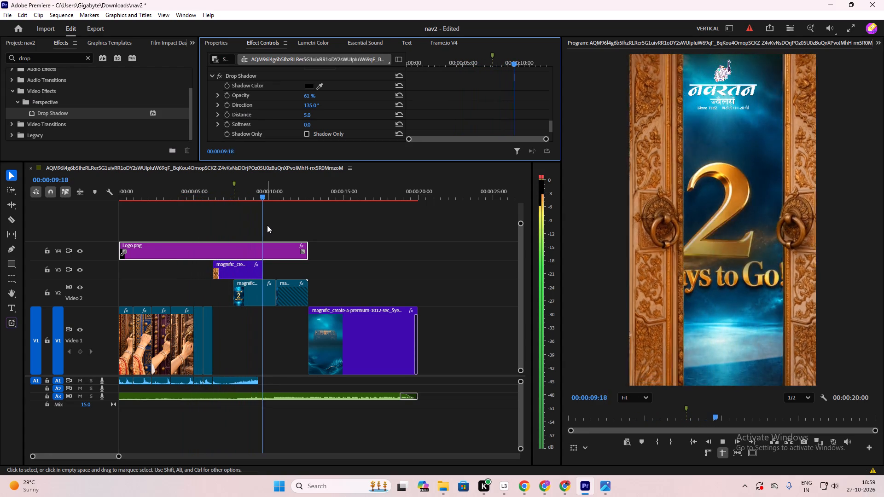
key(space)
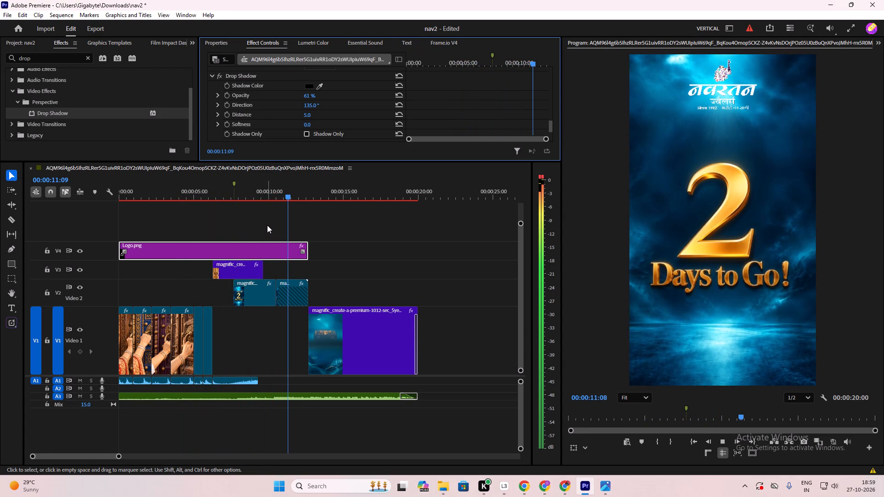
drag(287, 193, 276, 201)
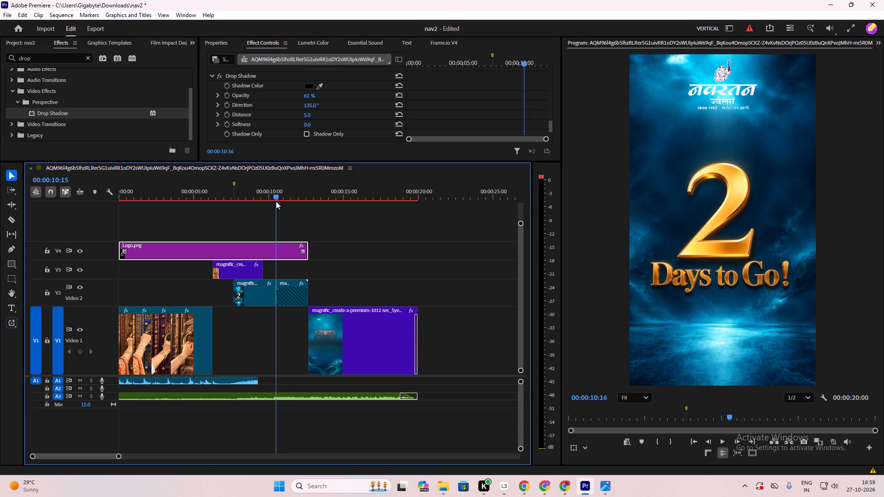
drag(276, 201, 233, 224)
key(space)
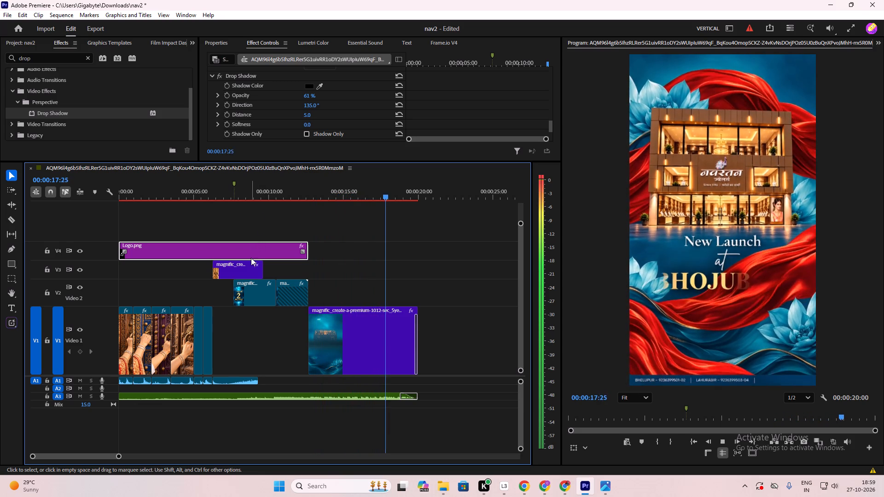
key(space)
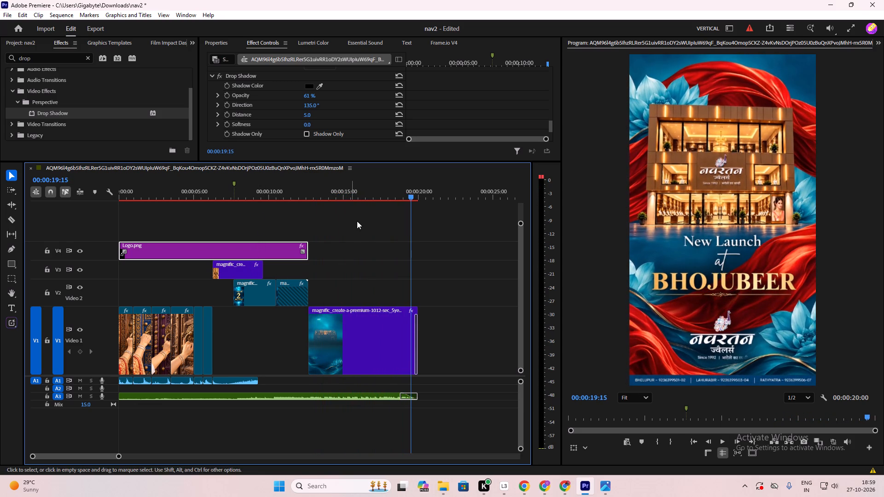
Replay the door opening on V3 to examine when the "2 Days to Go!" animation starts behind it.
drag(414, 192, 242, 247)
click(285, 220)
key(space)
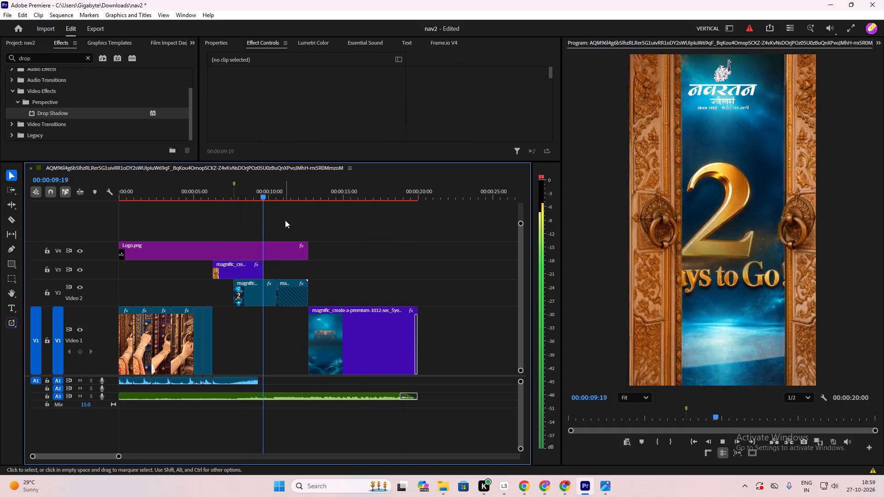
key(space)
drag(280, 193, 249, 209)
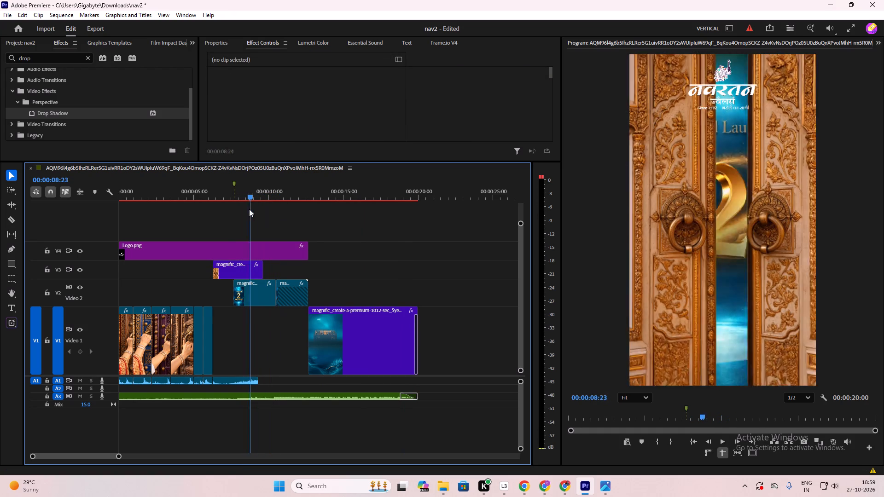
drag(249, 209, 232, 219)
key(space)
click(266, 214)
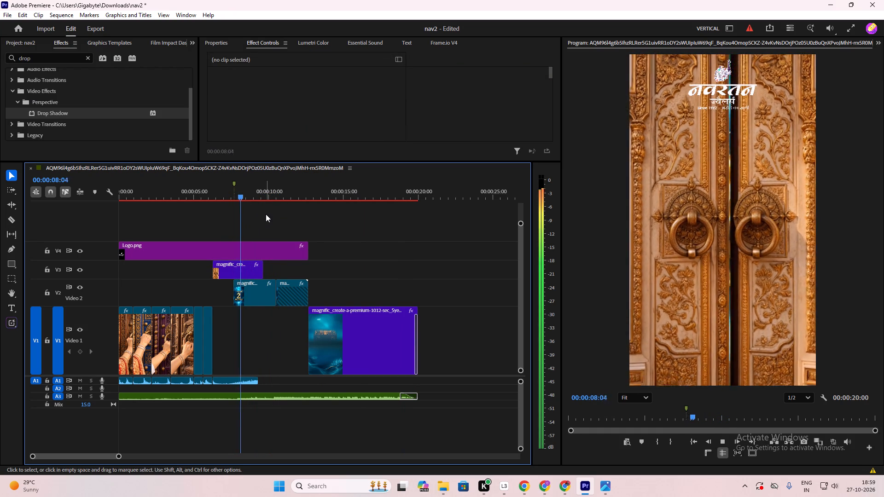
key(space)
drag(252, 193, 248, 196)
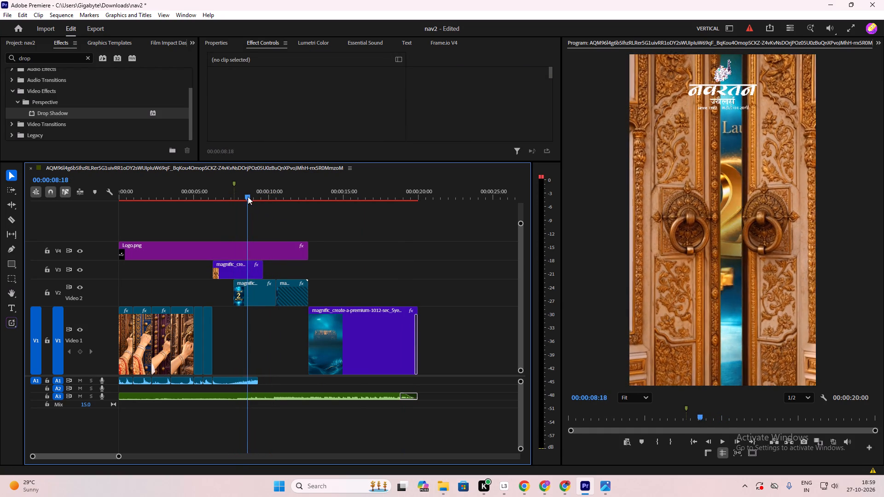
drag(248, 196, 244, 206)
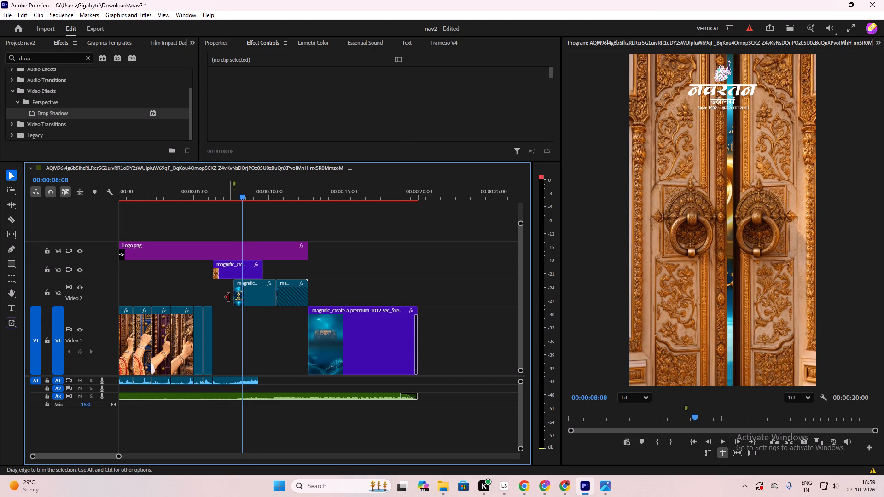
Trim the start of the first "2 Days to Go!" clip on V2 to about 8.3 seconds, playing the door opening to check it.
drag(234, 298, 246, 303)
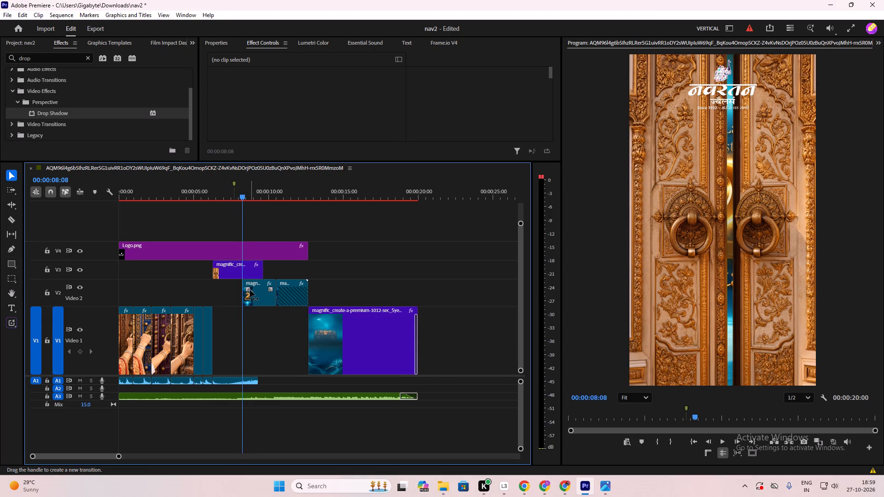
drag(244, 300, 249, 304)
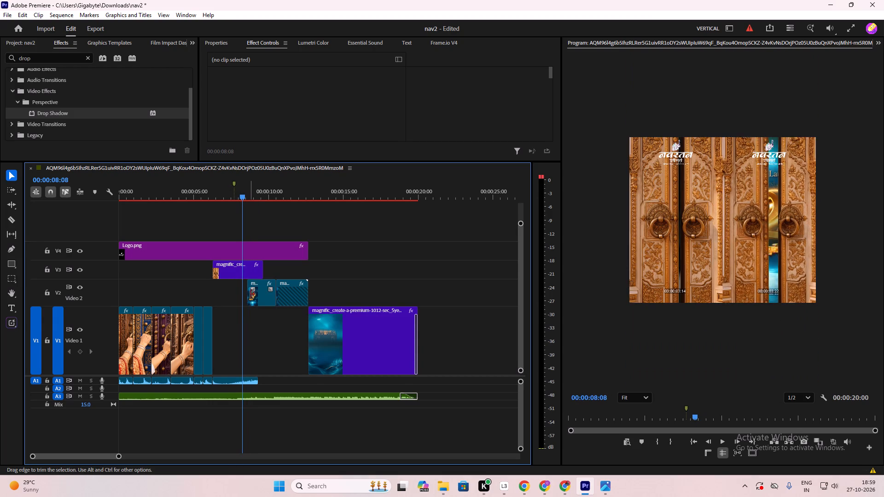
key(space)
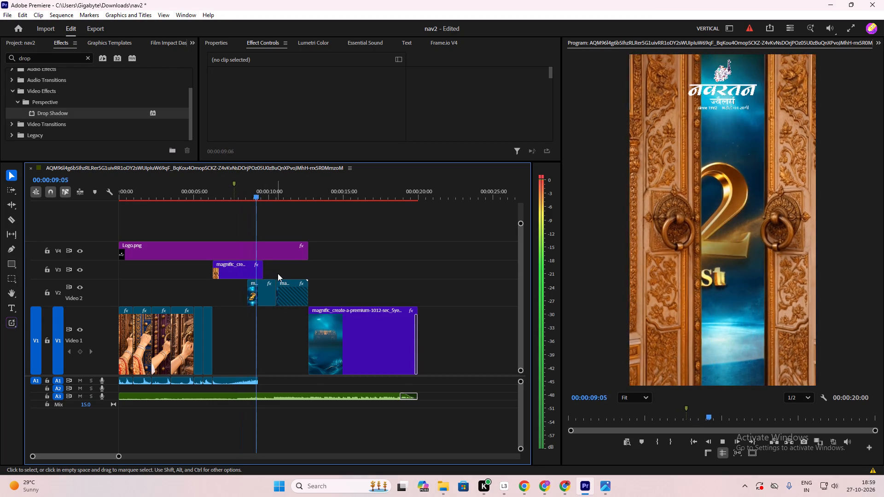
key(space)
drag(248, 298, 244, 298)
Play the sequence from the door opening into the store launch scene to check the trimmed reveal.
drag(272, 191, 244, 212)
key(space)
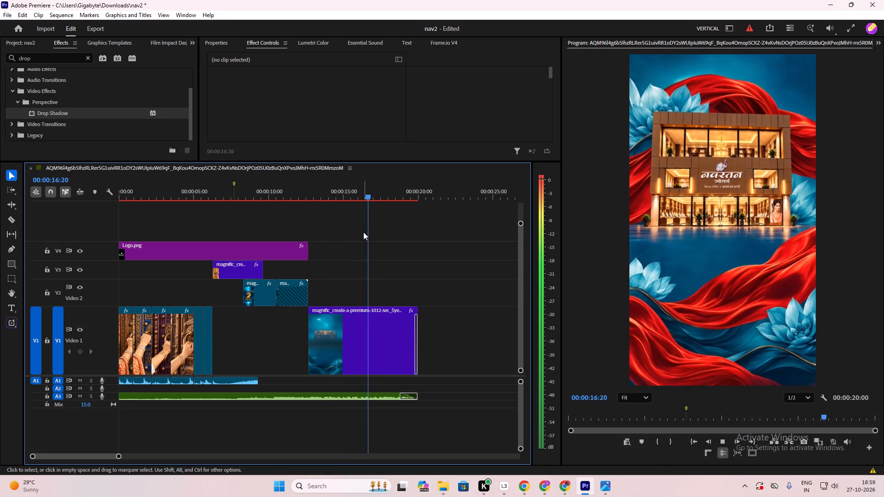
key(space)
click(405, 236)
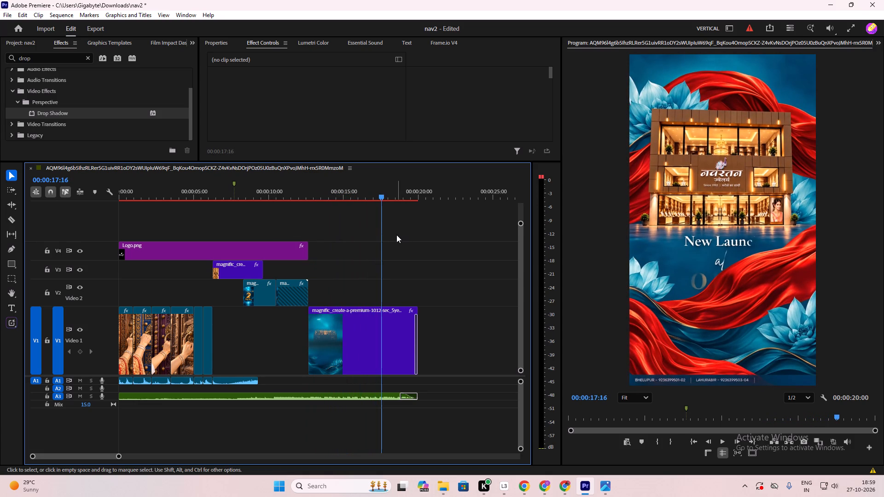
Save the project and render the sequence's video previews.
key(ctrl+s)
key(Return)
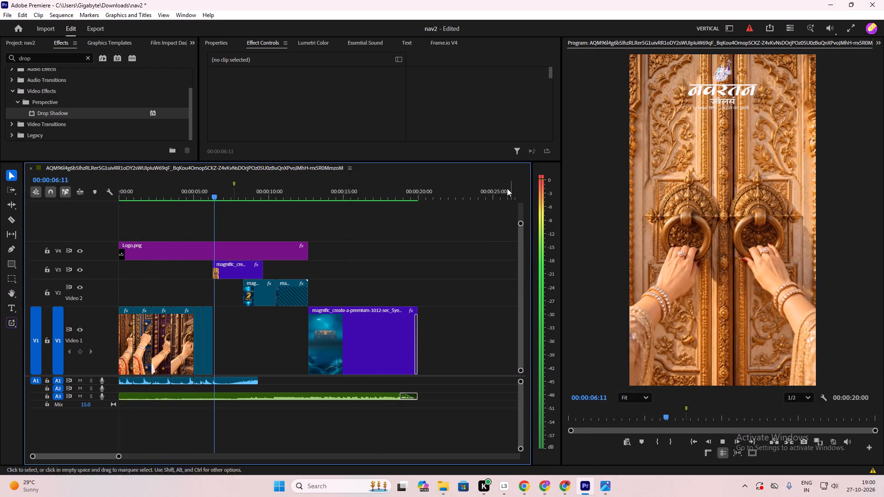
key(space)
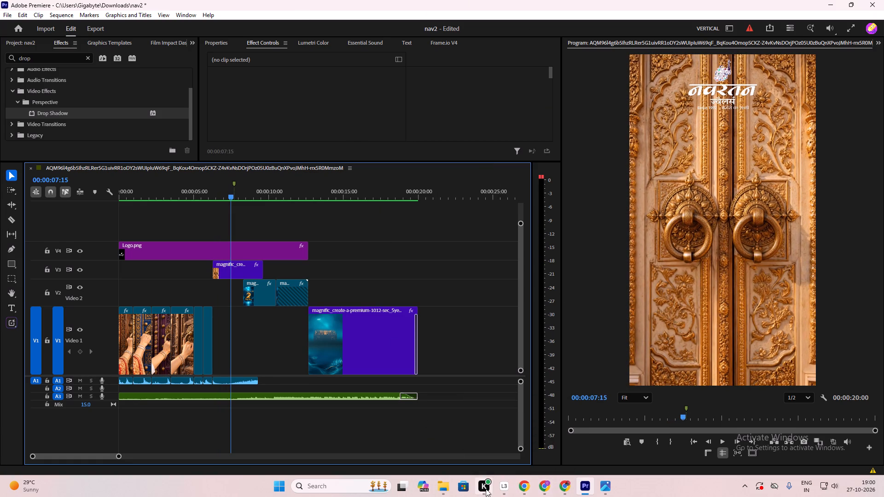
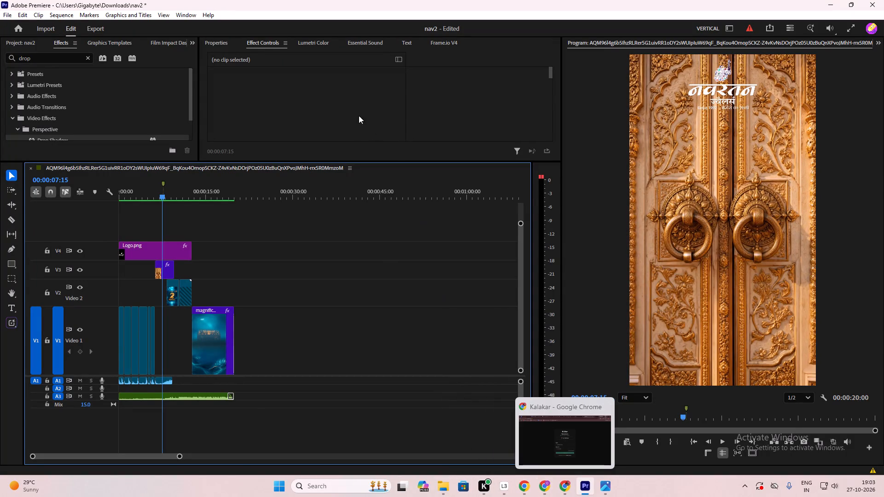
Switch to the ChatGPT chat in Chrome and download the generated "Grand Launch Just 2 Days to Go!" text PNG.
click(523, 487)
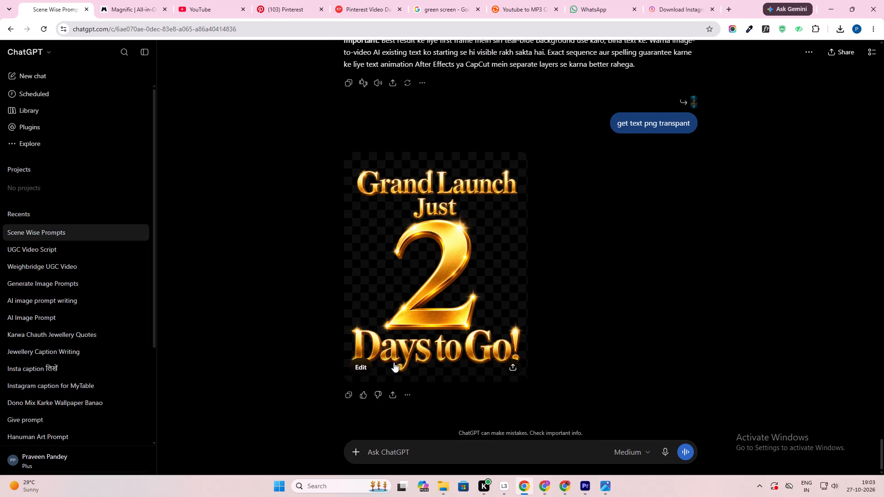
click(470, 238)
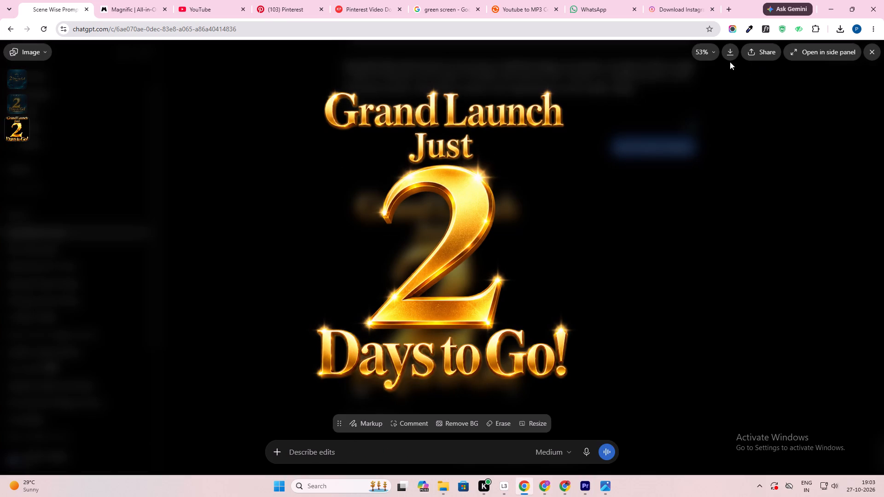
click(731, 52)
click(878, 51)
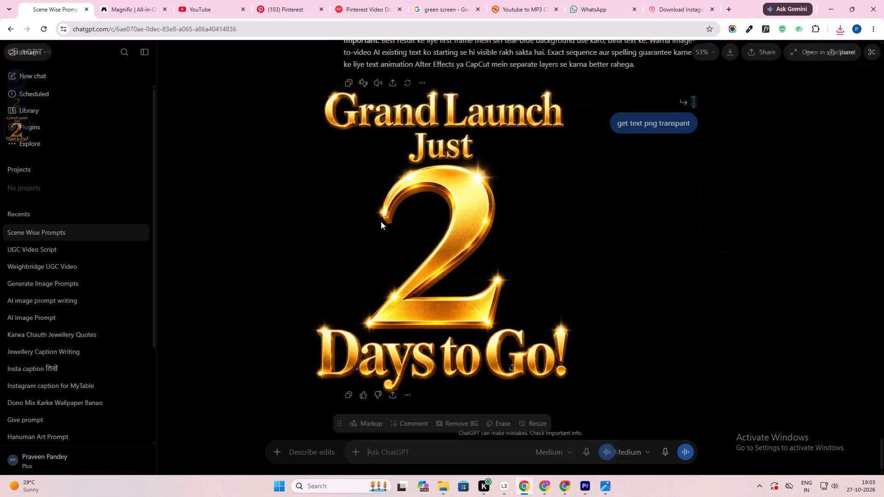
Find the plain teal mist background image without text earlier in the chat and download it.
scroll(420, 187, up, 20)
scroll(420, 187, up, 13)
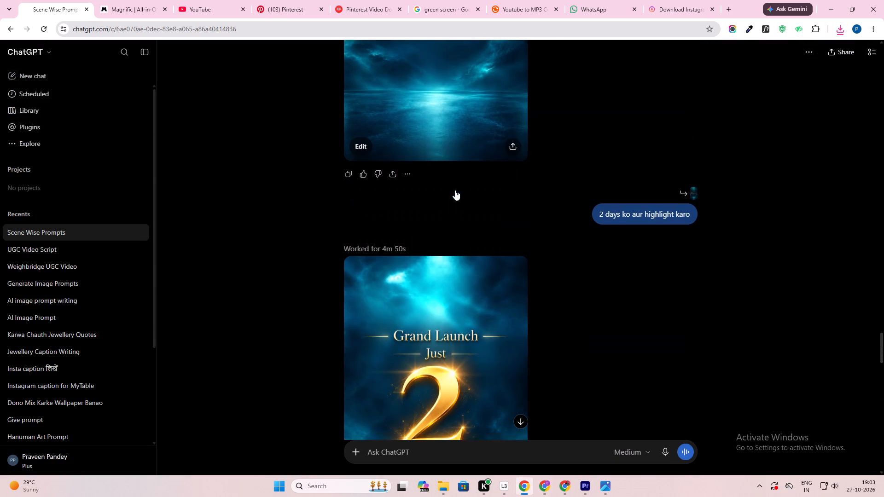
click(429, 329)
scroll(425, 164, up, 5)
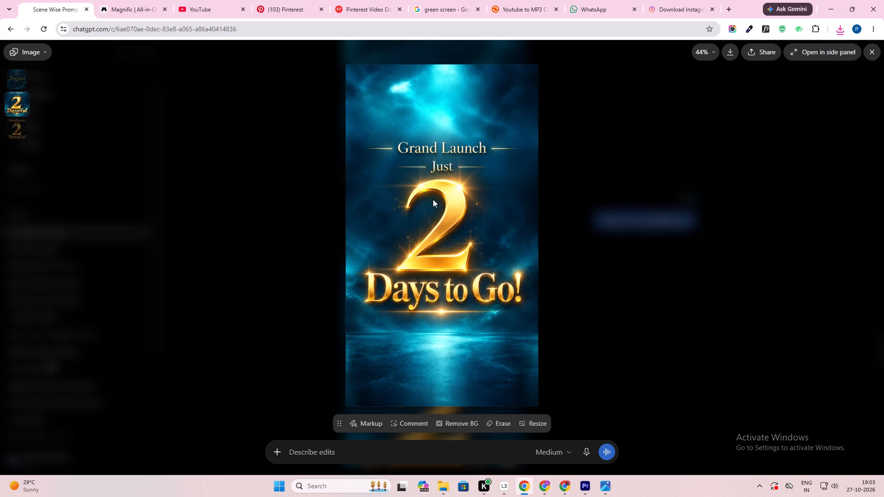
click(873, 55)
scroll(450, 253, up, 2)
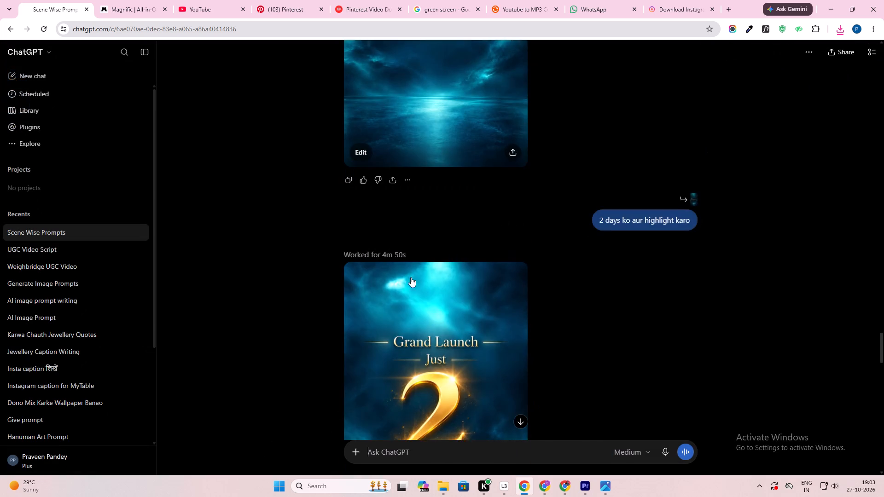
scroll(401, 267, up, 11)
scroll(455, 273, up, 5)
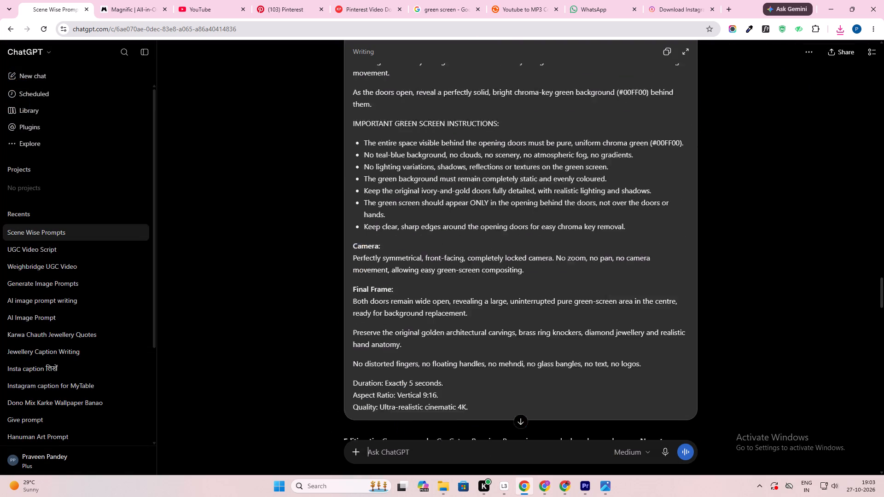
scroll(455, 272, up, 8)
scroll(458, 274, up, 20)
scroll(458, 274, up, 6)
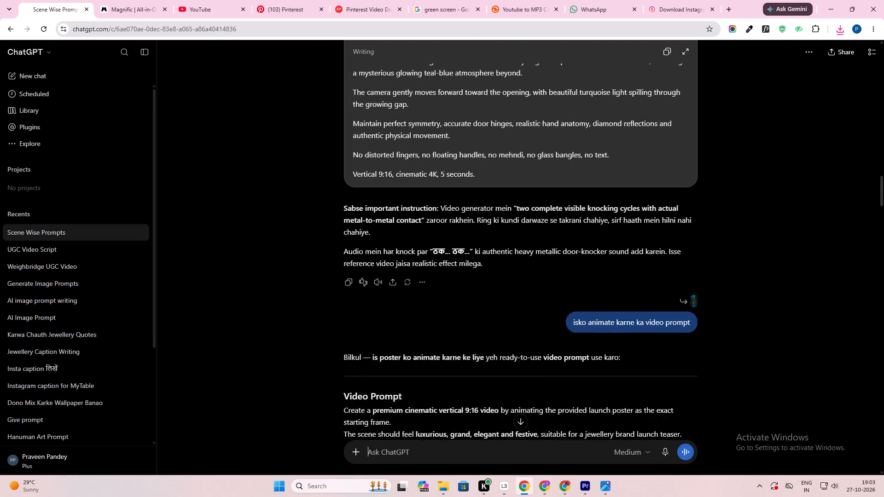
scroll(420, 258, up, 20)
scroll(420, 258, up, 20)
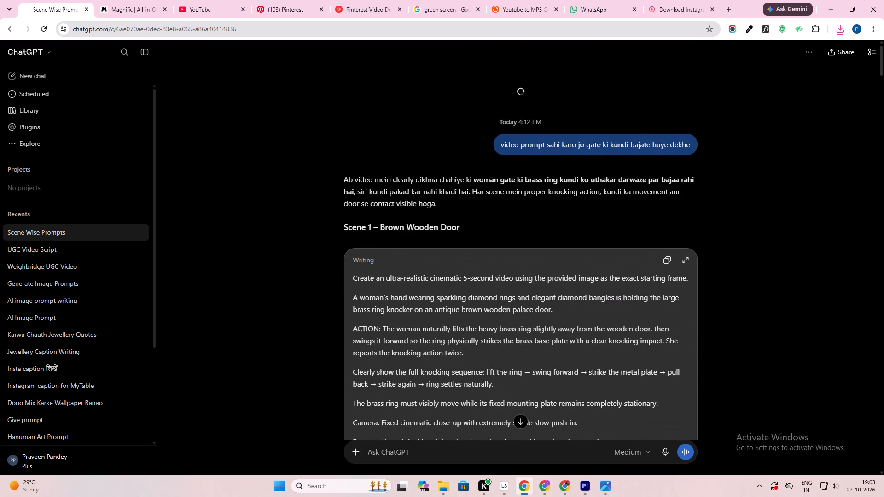
scroll(410, 245, up, 14)
scroll(413, 218, down, 5)
scroll(420, 213, up, 11)
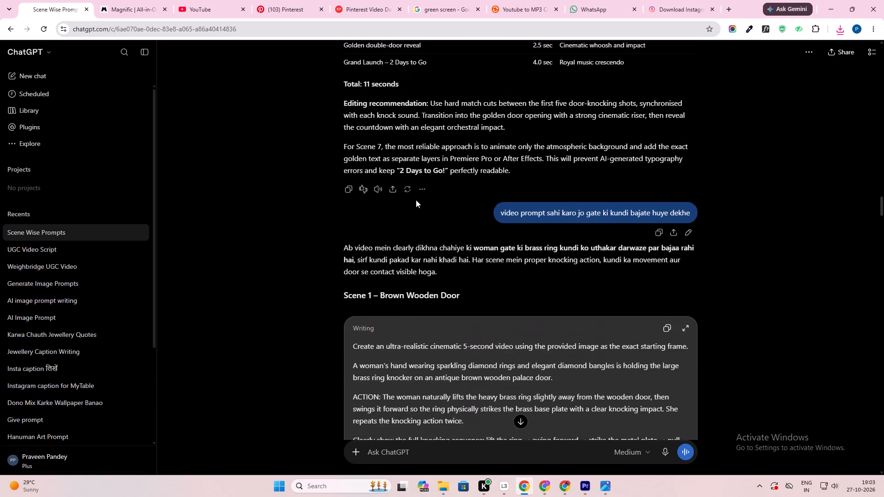
scroll(416, 200, up, 20)
scroll(416, 200, up, 19)
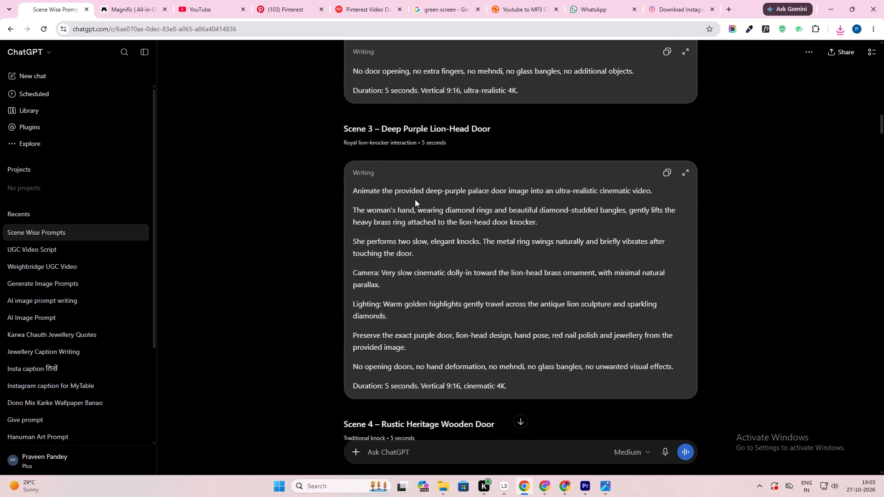
scroll(415, 199, up, 19)
scroll(406, 150, up, 9)
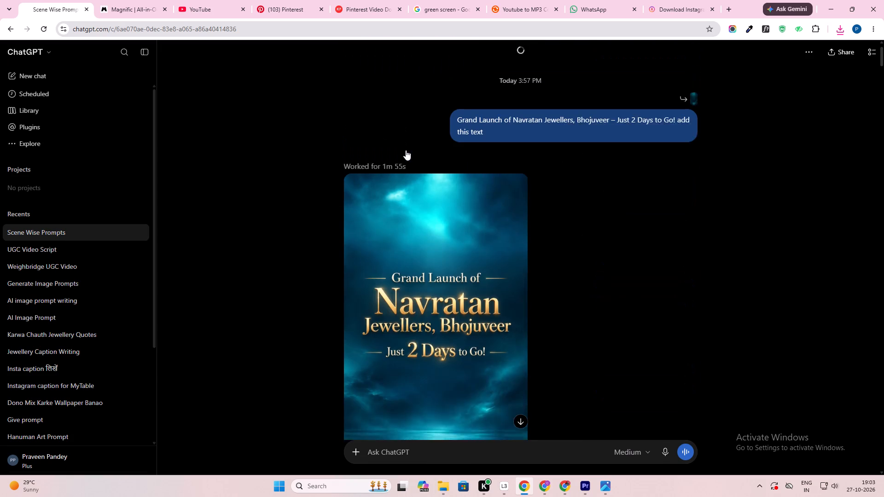
scroll(406, 150, up, 9)
scroll(406, 150, down, 3)
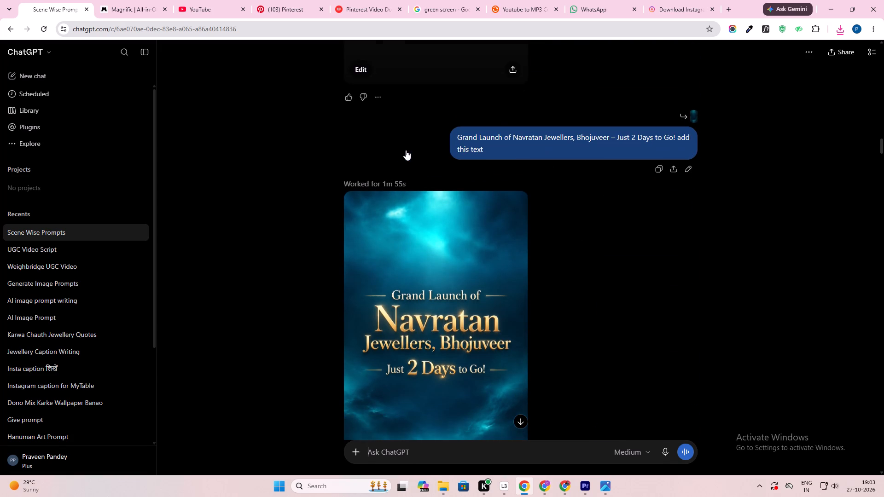
scroll(406, 150, up, 11)
click(436, 208)
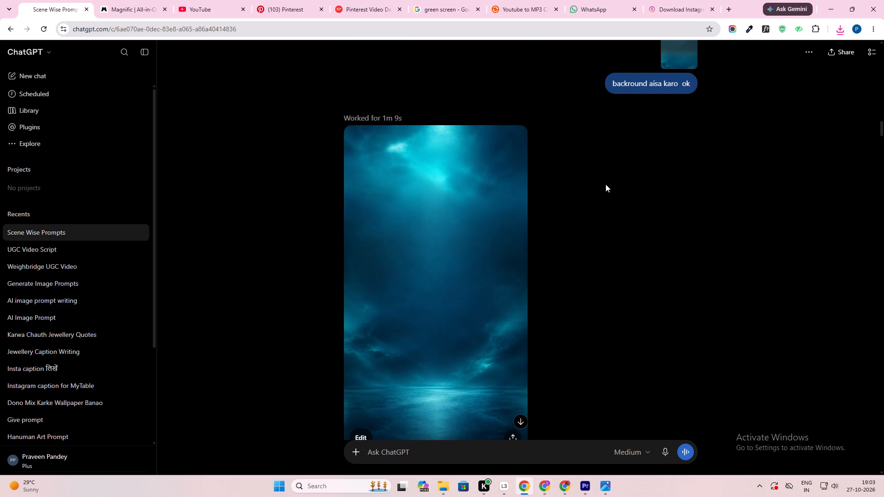
click(729, 52)
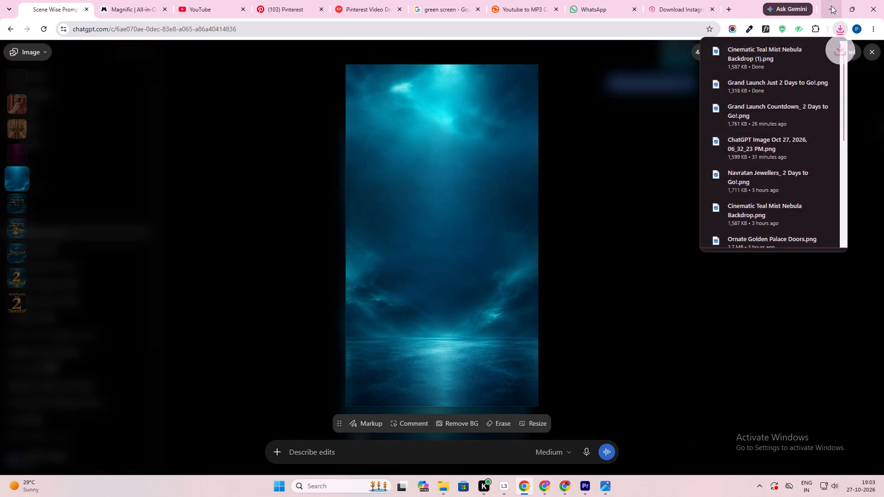
Bring the new teal backdrop and Grand Launch text PNGs from the Downloads folder into the Premiere timeline on V2, after the last clip.
click(831, 6)
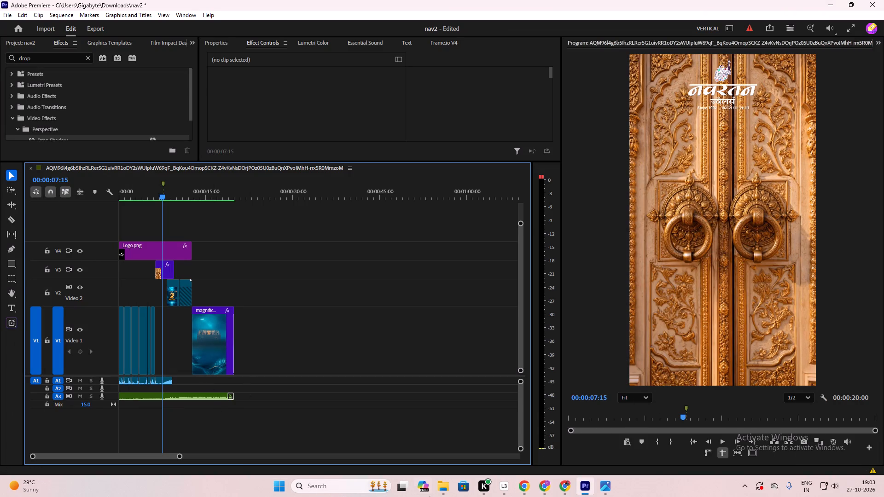
click(441, 489)
click(328, 361)
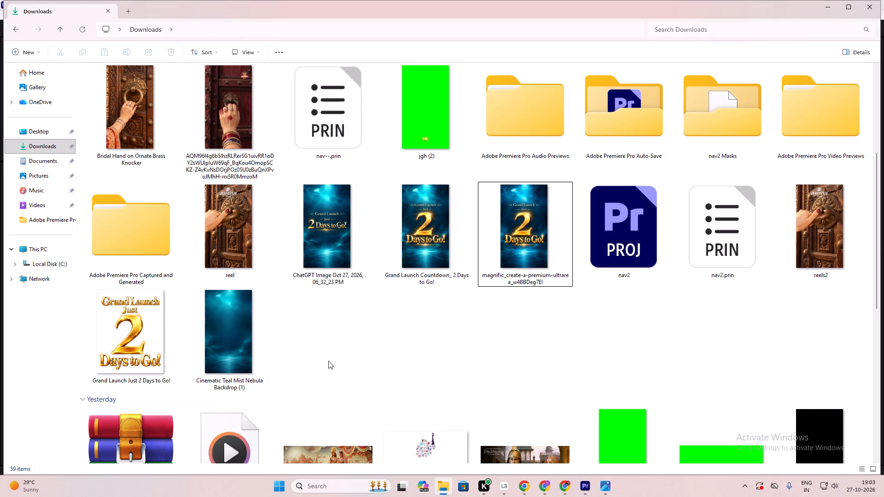
key(ctrl+r)
click(129, 118)
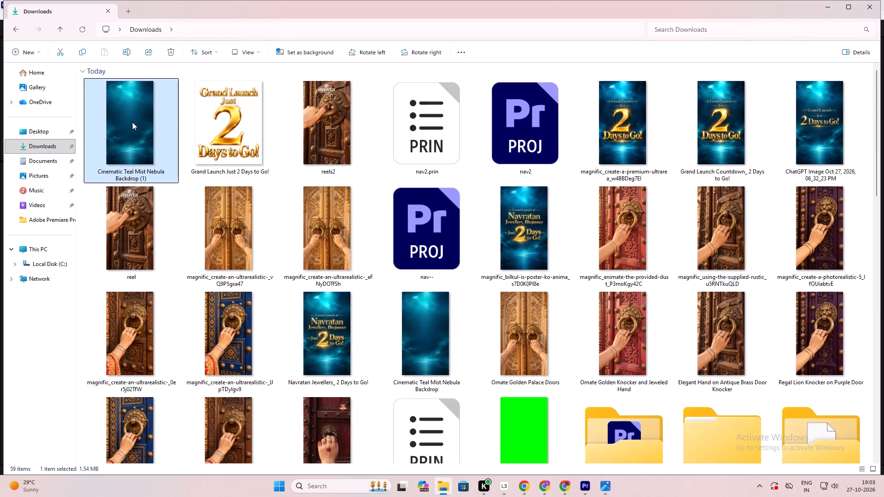
shift+click(230, 140)
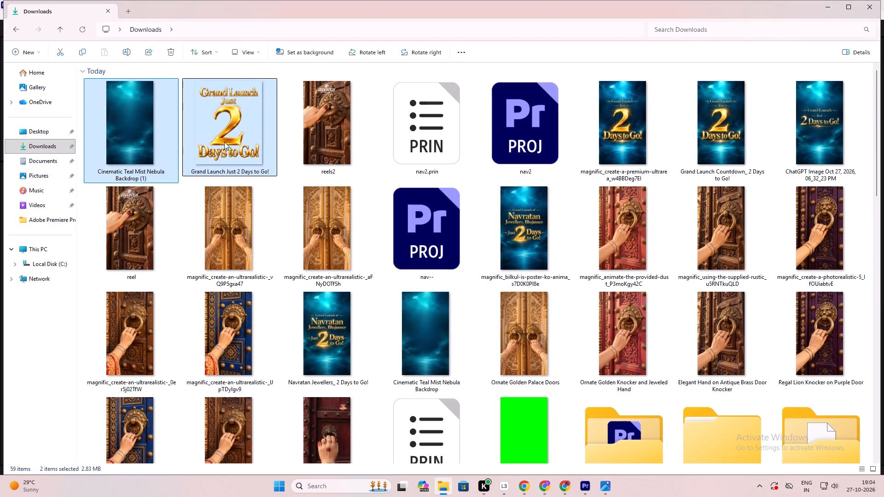
drag(132, 128, 315, 293)
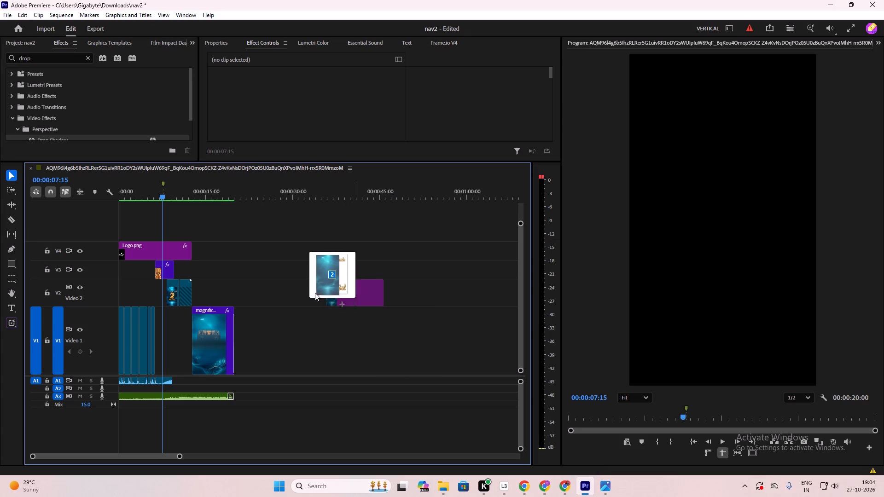
drag(315, 293, 269, 295)
click(293, 333)
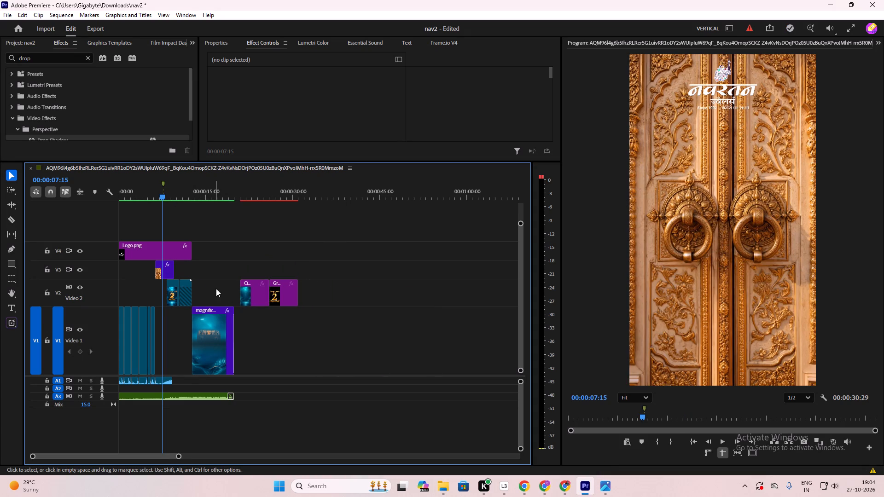
Cut the old "2 Days to Go" countdown clips from V2.
drag(216, 289, 170, 295)
key(ctrl+x)
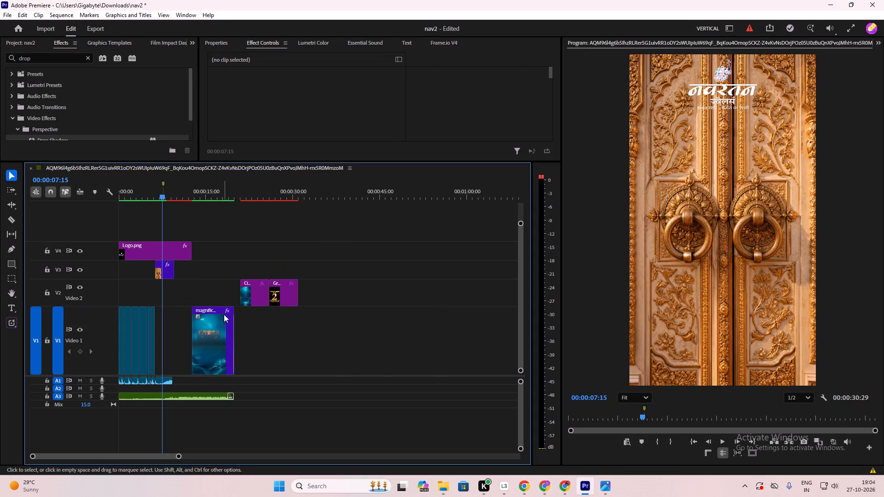
Move the Cinematic Teal Mist Nebula Backdrop clip on V2 so it ends where the underwater clip on V1 starts.
drag(180, 457, 122, 448)
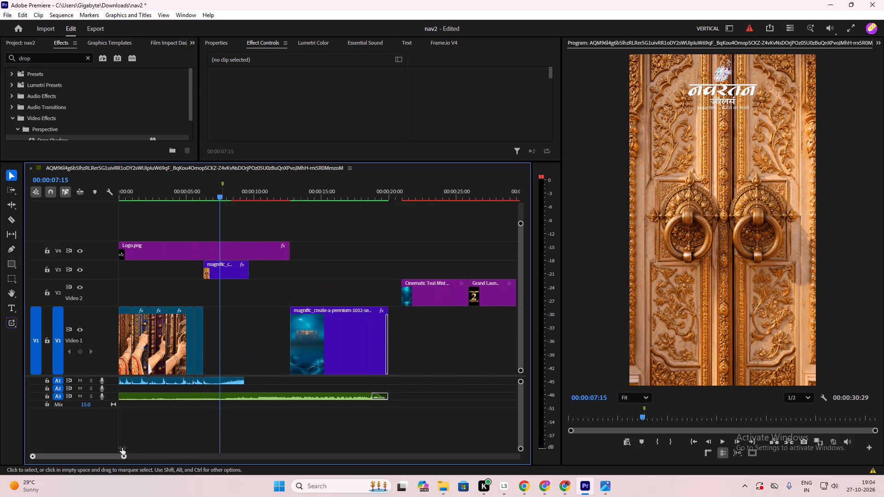
drag(122, 448, 116, 445)
drag(487, 298, 314, 289)
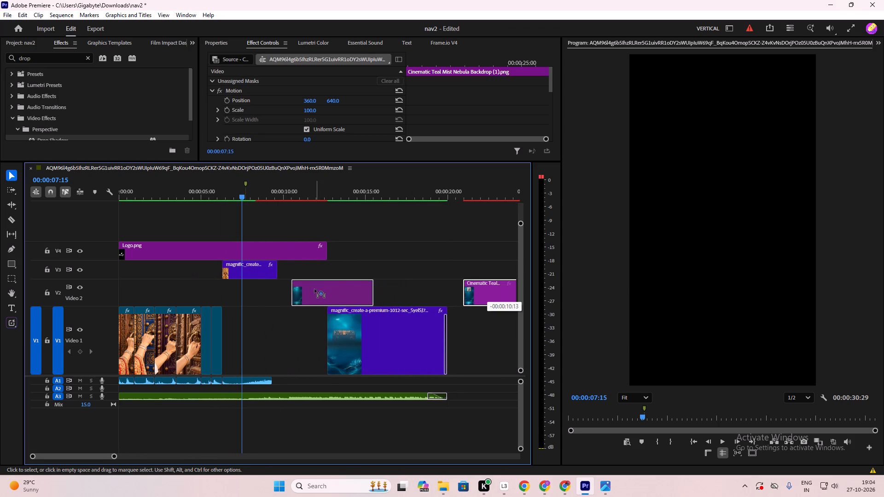
drag(314, 289, 273, 286)
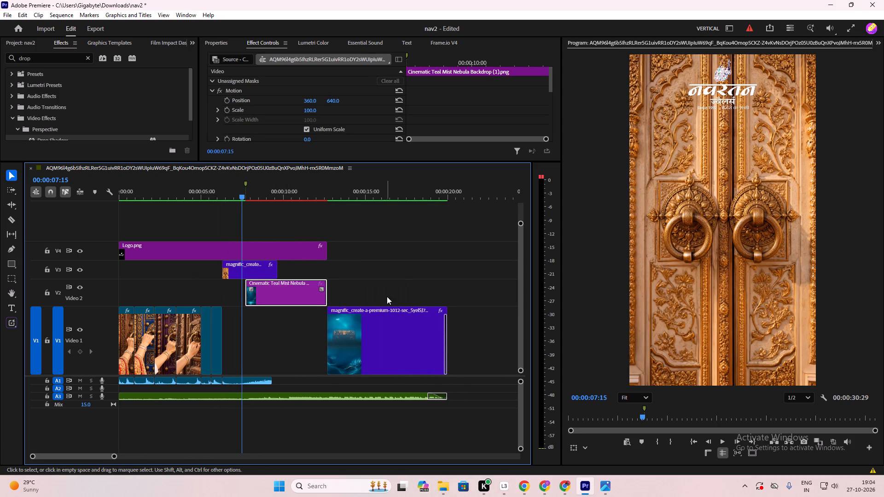
Move the Grand Launch text clip from V2 up to V3, starting at about 14 seconds.
scroll(341, 252, down, 5)
drag(493, 298, 428, 293)
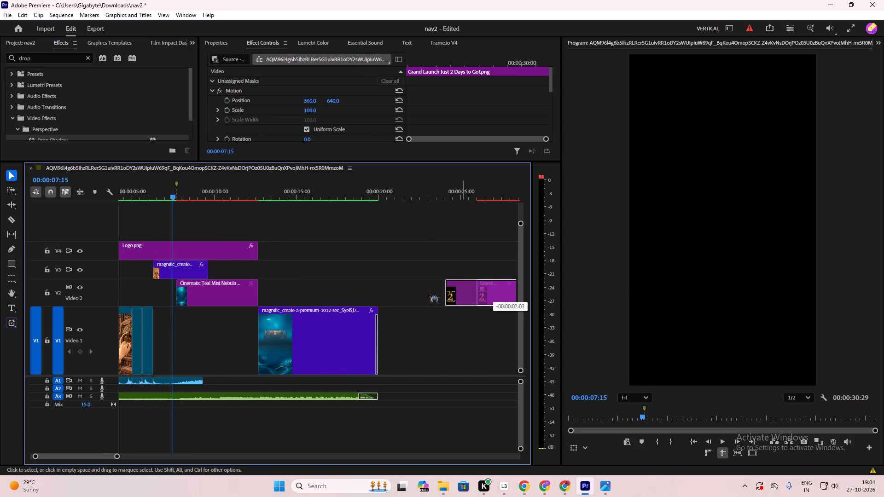
drag(428, 293, 291, 266)
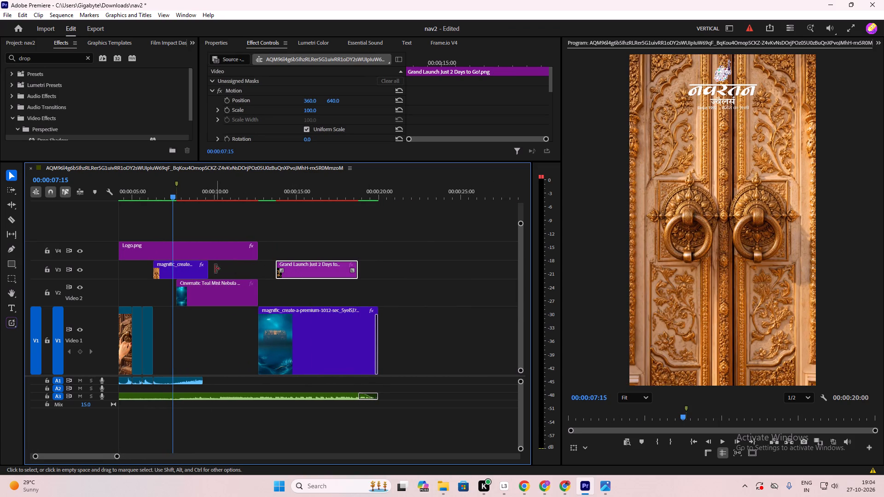
Raise the logo and the golden door clip one track each, to V5 and V4, keeping their timing.
drag(158, 213, 206, 271)
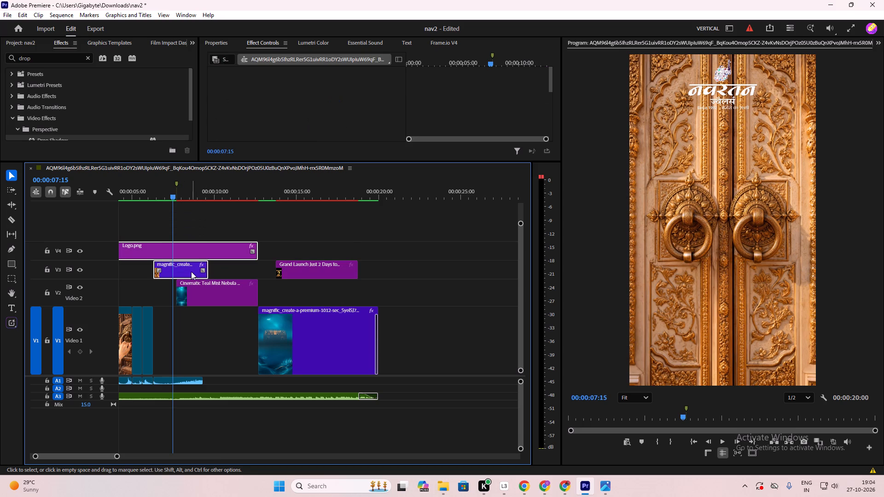
drag(189, 264, 191, 246)
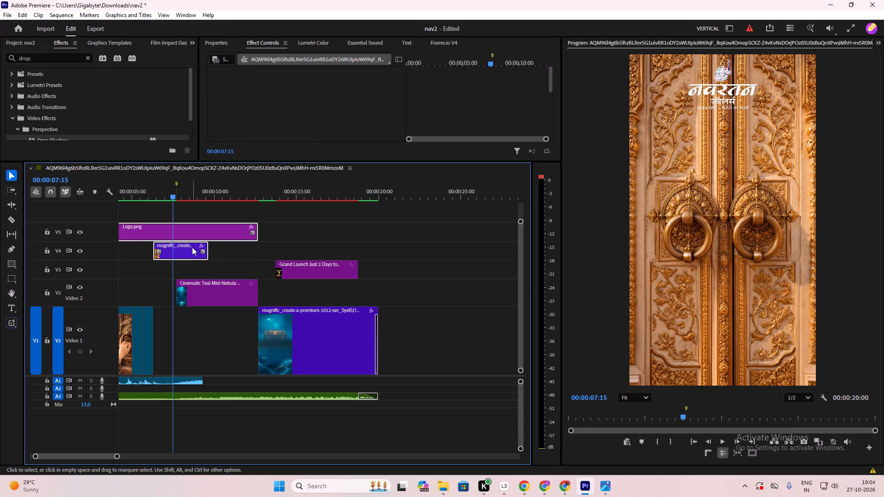
Position the Grand Launch text clip on V3 at about 8 seconds and trim its end to match the backdrop's end.
drag(296, 274, 205, 271)
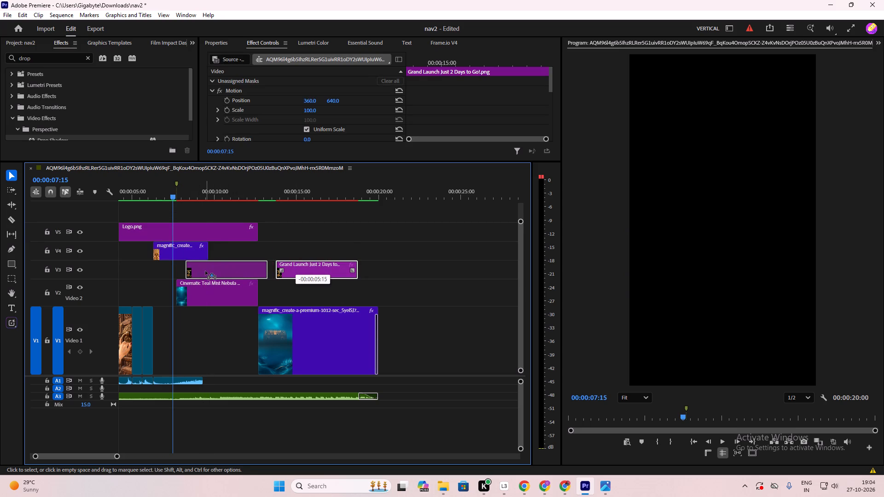
drag(205, 271, 204, 271)
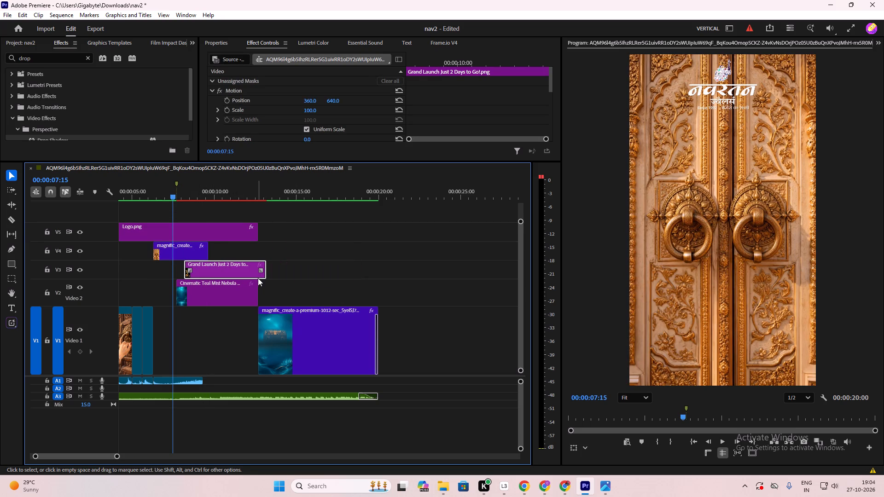
drag(264, 278, 255, 277)
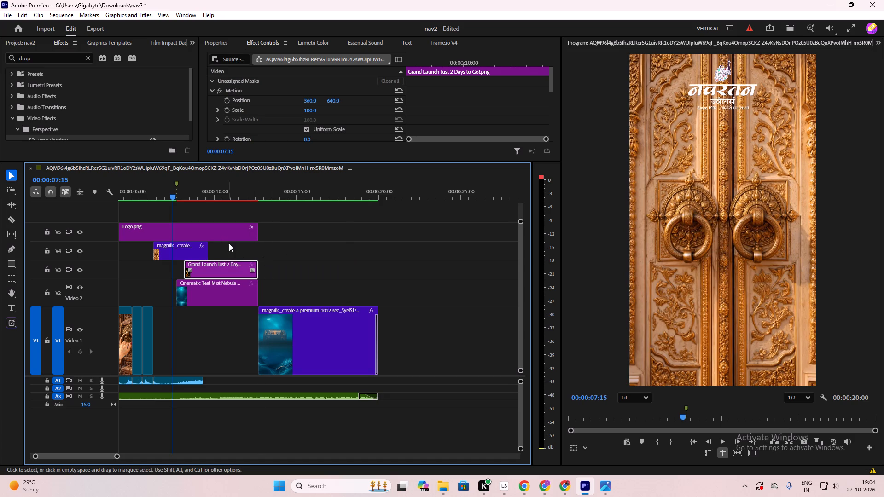
Scale the Cinematic Teal Mist Nebula Backdrop clip on V2 down to about 80, still filling the frame.
key(space)
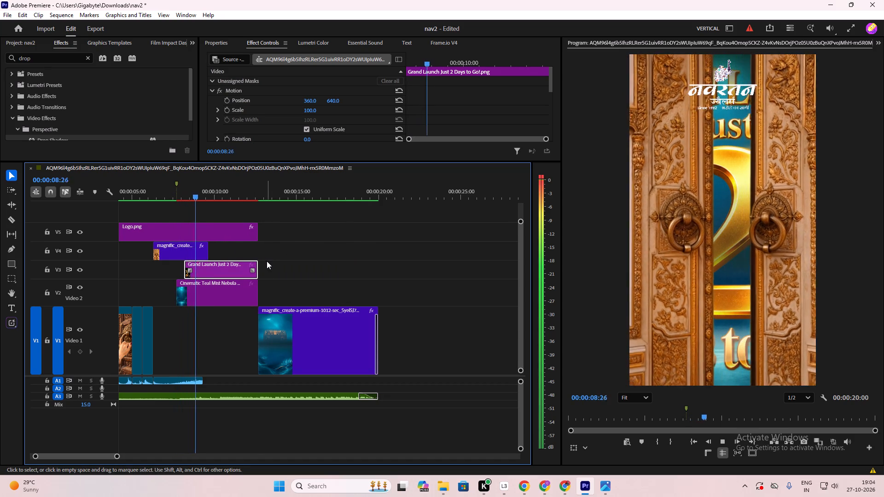
key(space)
click(229, 289)
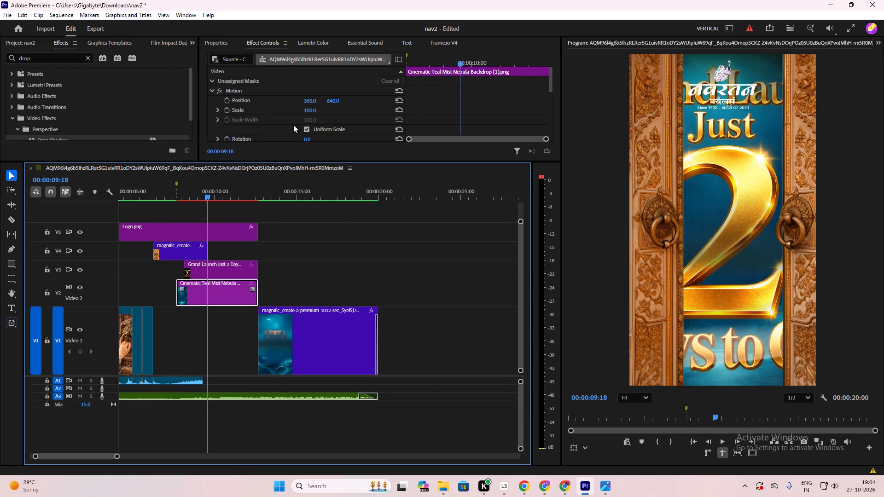
drag(311, 112, 297, 111)
drag(208, 193, 232, 205)
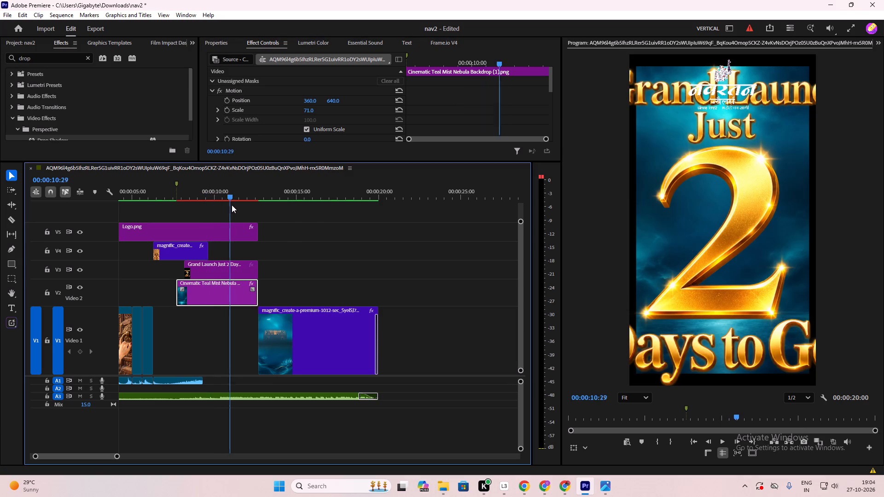
drag(232, 205, 233, 206)
drag(306, 109, 308, 109)
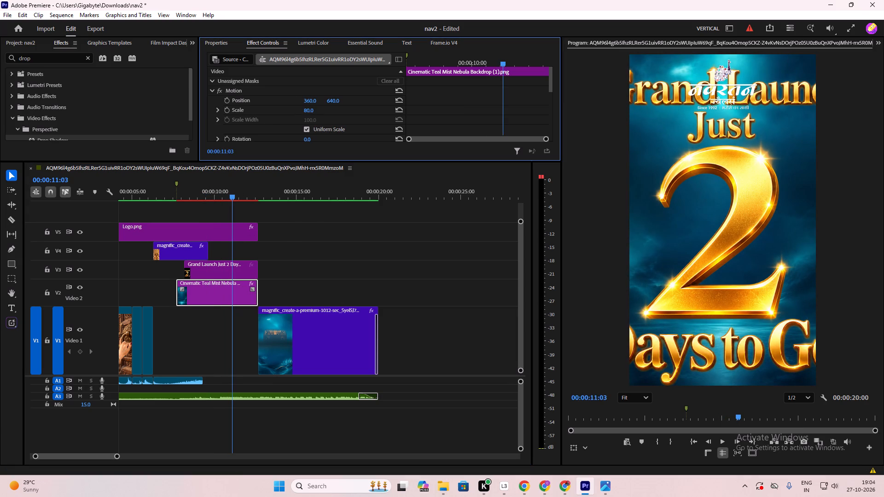
drag(308, 109, 306, 109)
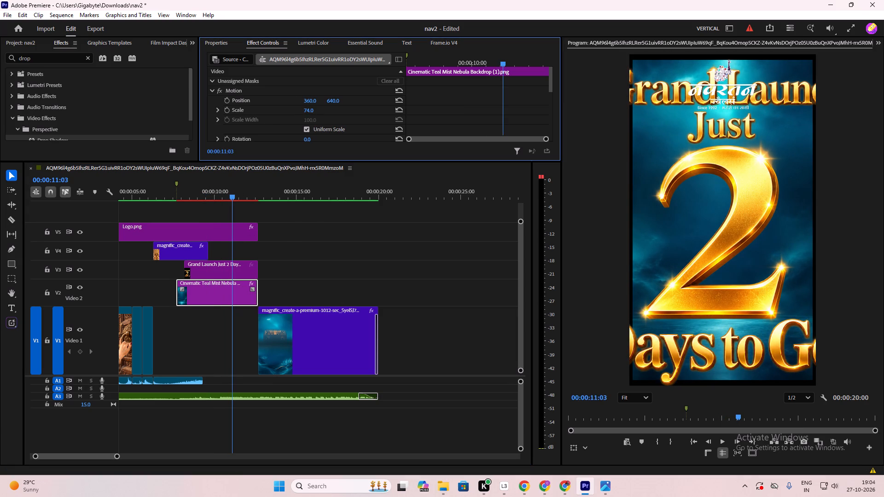
drag(306, 109, 310, 111)
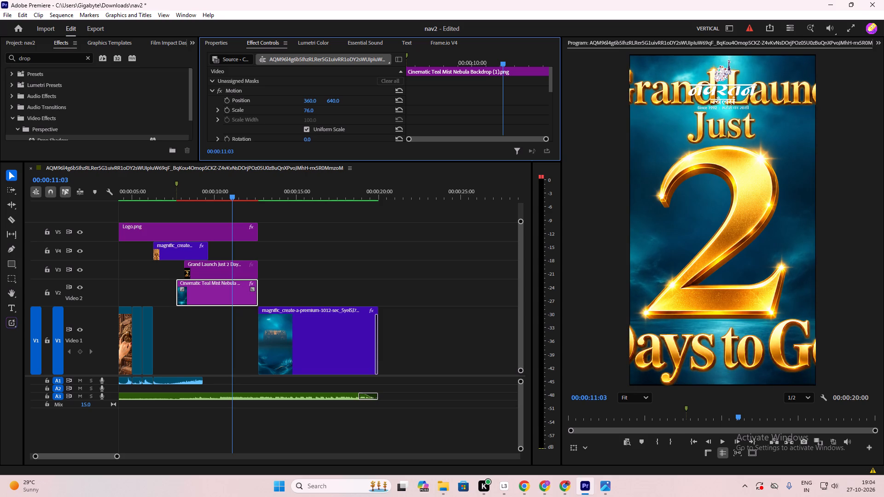
drag(310, 111, 315, 113)
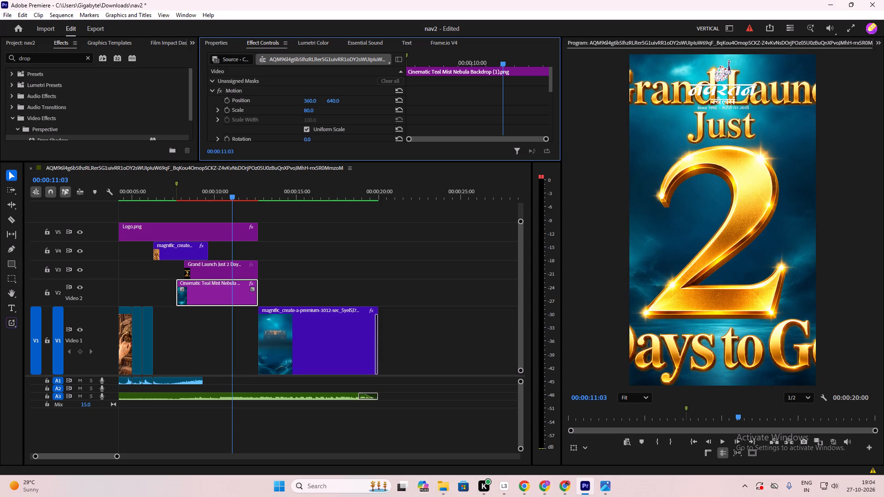
drag(315, 113, 316, 113)
Set the scale of the Grand Launch text clip on V3 to 61 so the whole text fits in the frame.
click(238, 270)
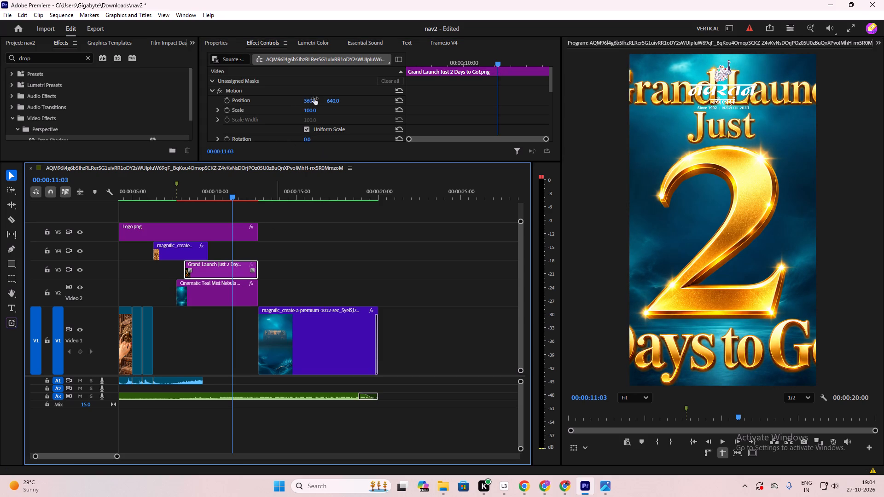
drag(309, 110, 296, 109)
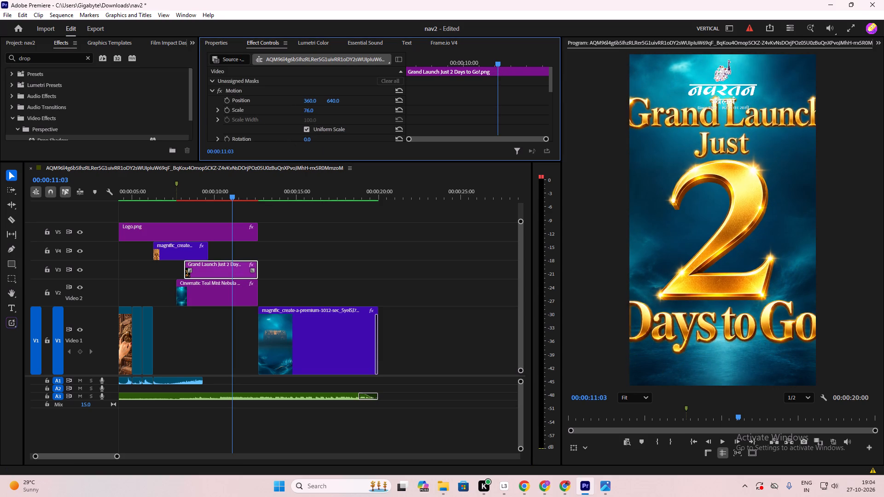
drag(296, 109, 291, 110)
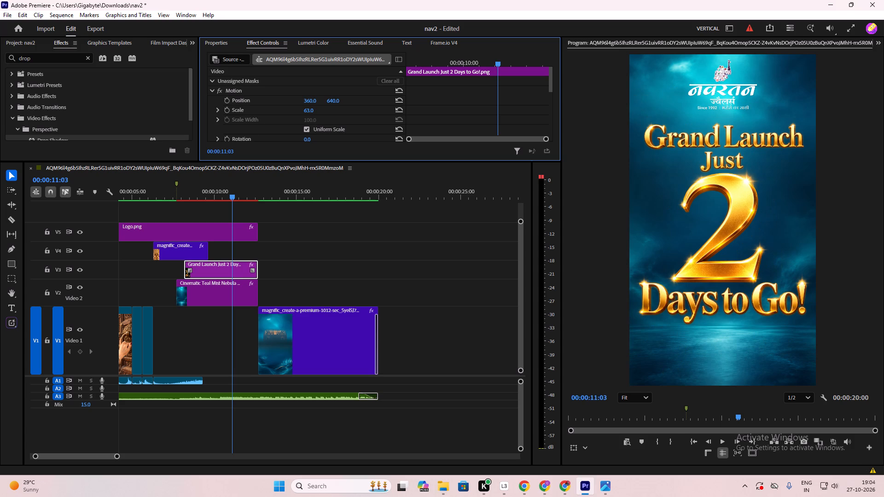
drag(291, 110, 290, 110)
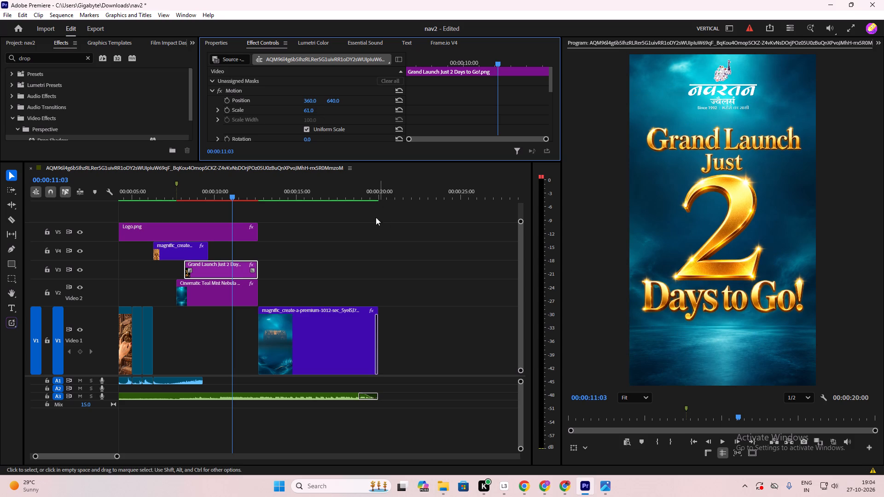
Raise the logo and the golden door clip one track each, to V6 and V5, keeping their timing.
drag(140, 204, 197, 248)
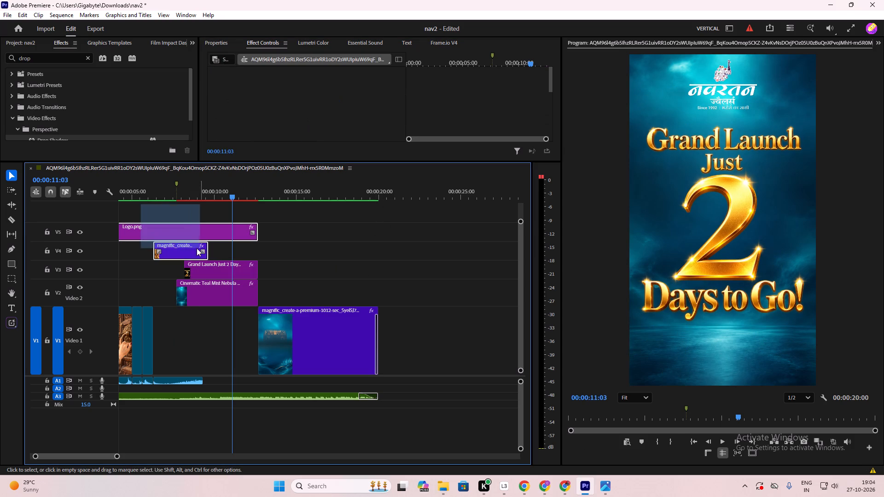
drag(197, 248, 200, 248)
drag(187, 244, 184, 226)
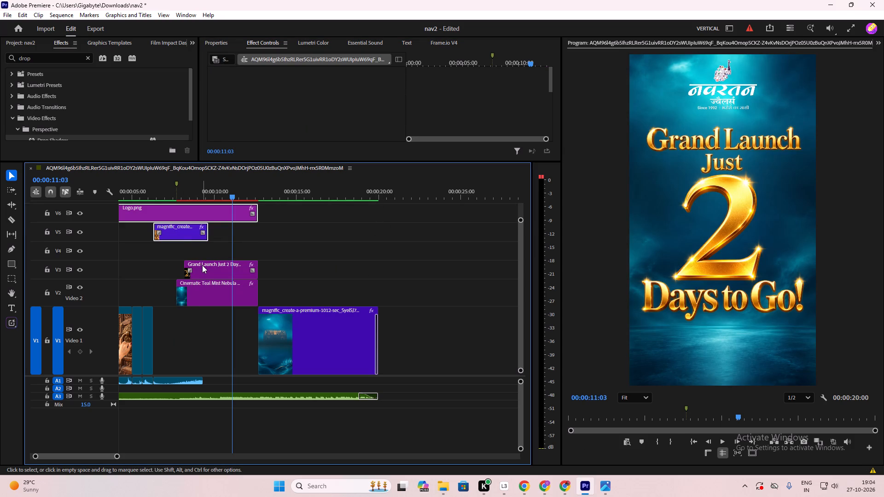
Duplicate the Grand Launch text clip from V3 onto V4 with the same timing.
click(202, 265)
alt+drag(202, 265, 201, 245)
click(206, 252)
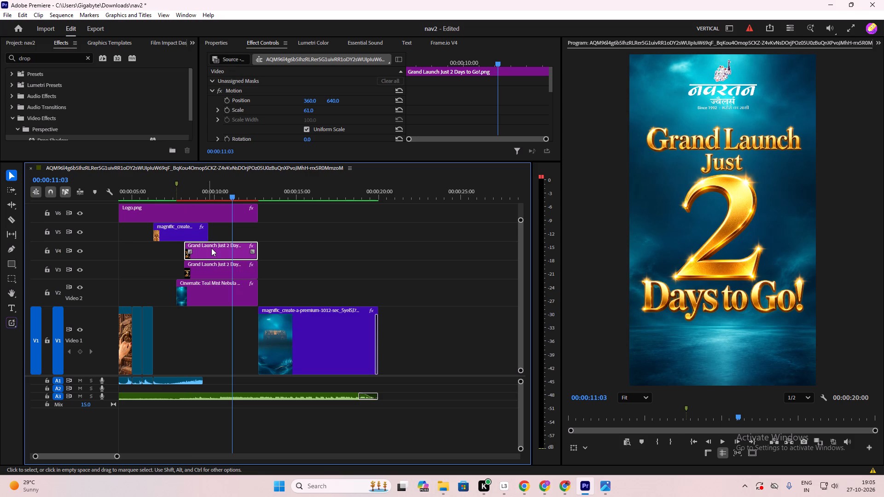
Draw a closed pen mask around the words "Days to Go!" on the Grand Launch clip on V3, passing just below the numeral 2.
click(214, 264)
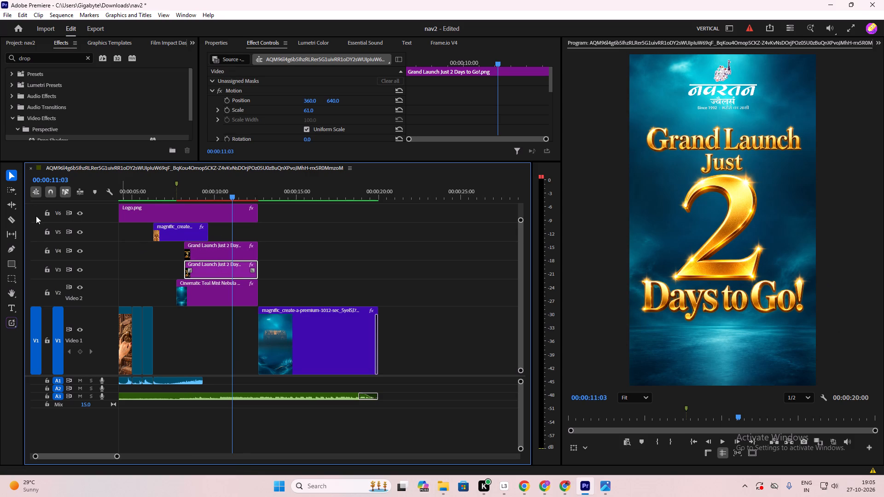
click(8, 264)
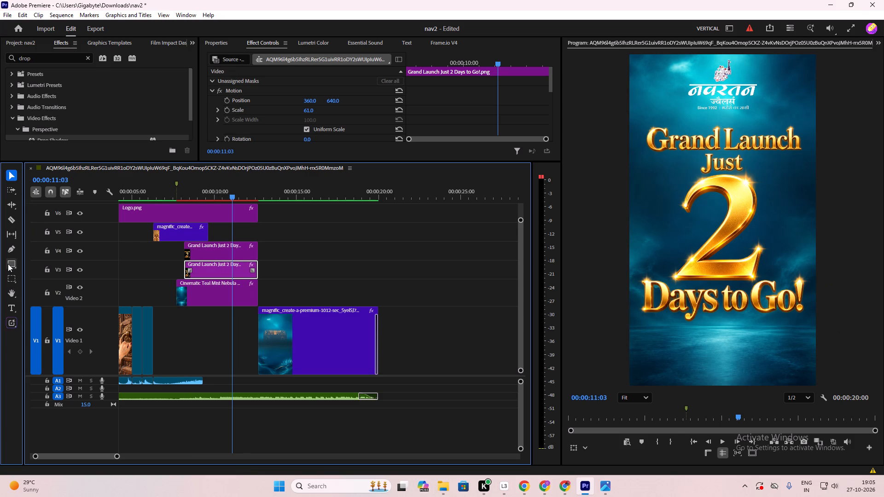
drag(12, 282, 34, 310)
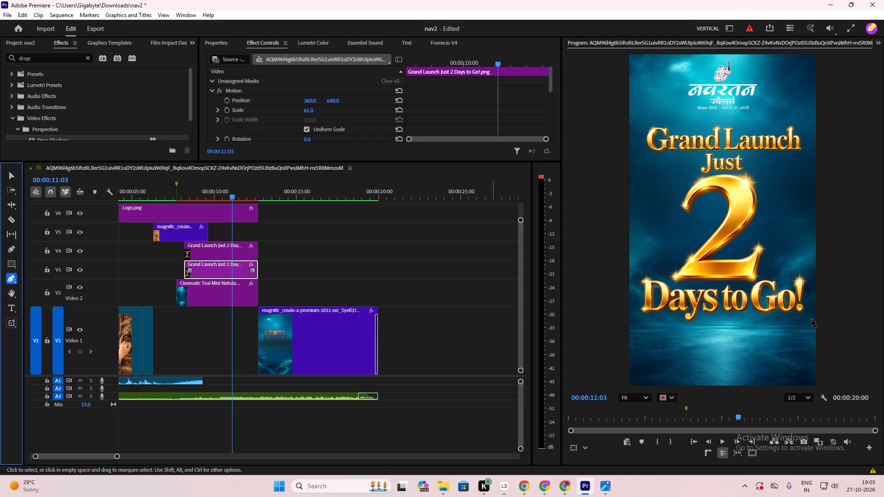
click(641, 273)
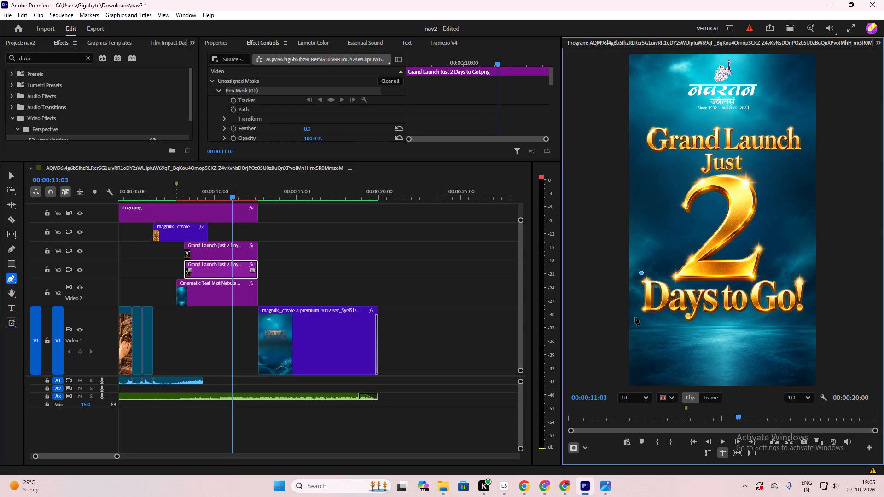
click(635, 317)
click(708, 336)
click(803, 324)
click(803, 254)
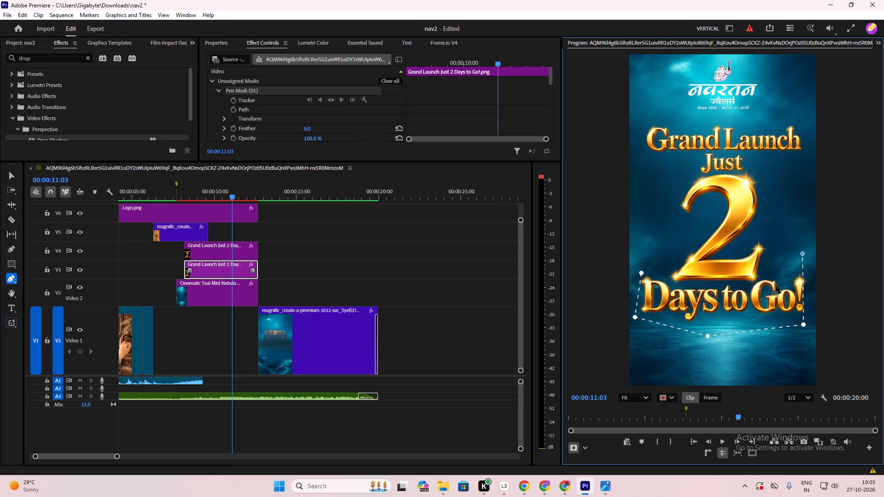
key(ctrl+z)
drag(813, 316, 812, 311)
click(812, 255)
click(780, 263)
alt+scroll(762, 279, up, 4)
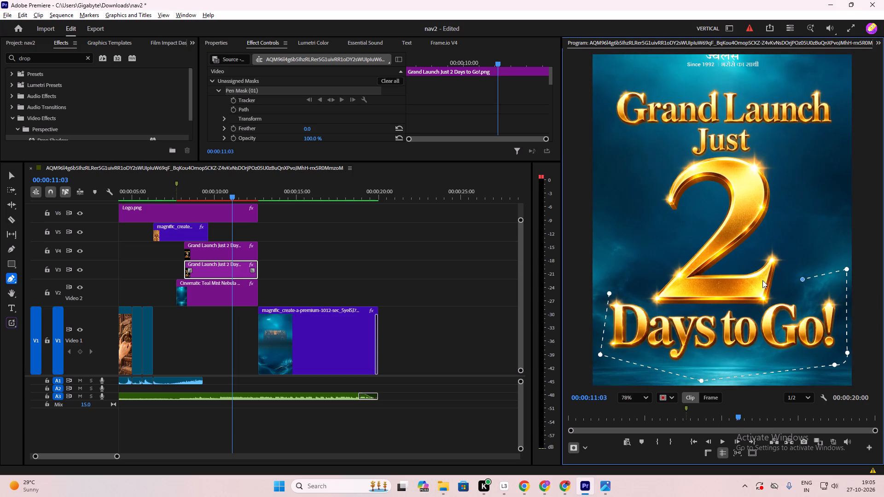
click(777, 298)
click(765, 308)
drag(741, 310, 736, 308)
click(717, 306)
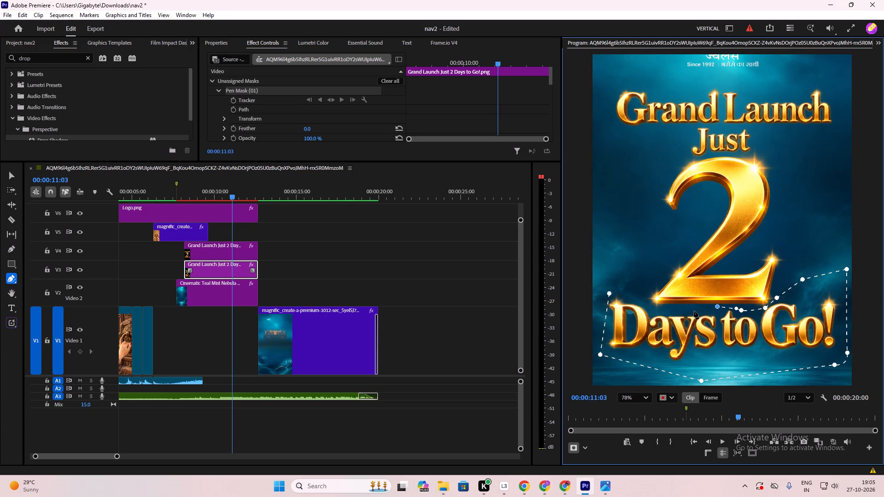
click(692, 311)
click(654, 308)
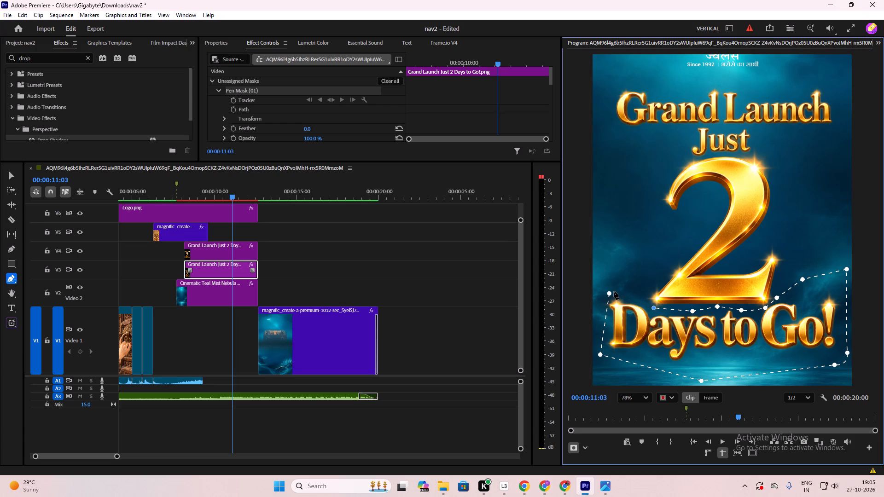
click(608, 292)
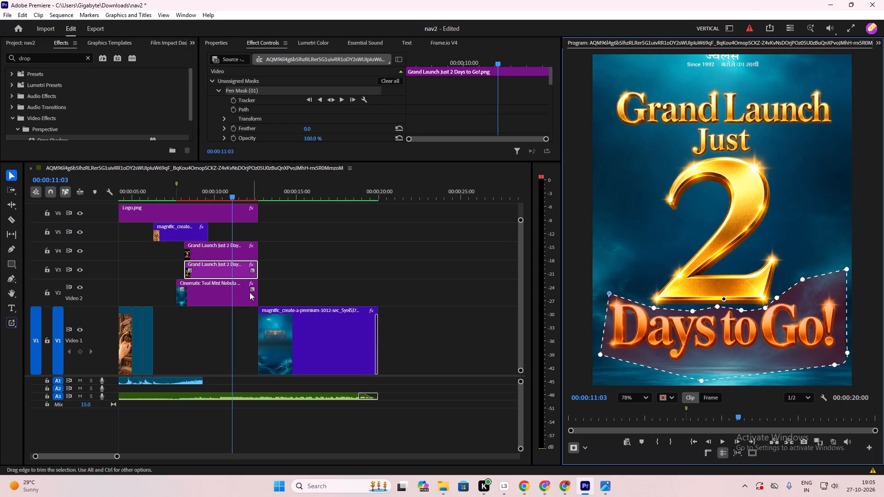
Convert the pen mask on the V3 Grand Launch clip to an opacity mask.
right_click(329, 89)
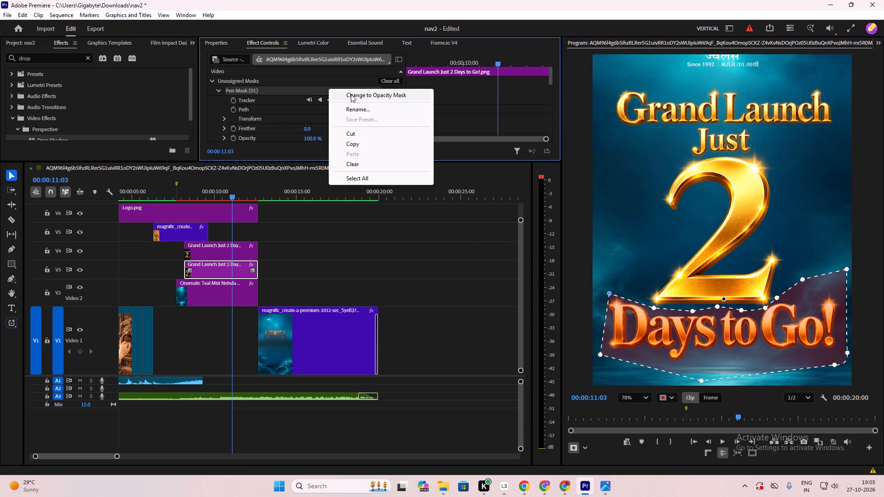
click(351, 94)
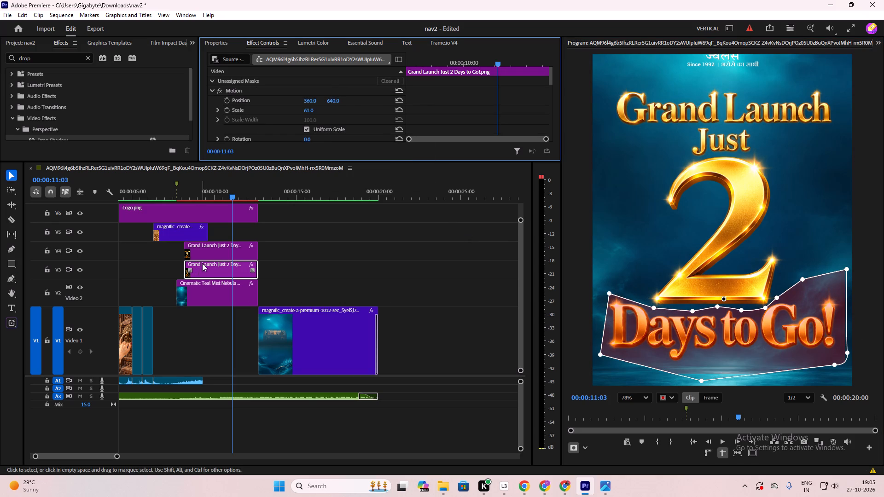
Raise the logo and the golden door clip one more track each, to V7 and V6, keeping their timing.
click(204, 254)
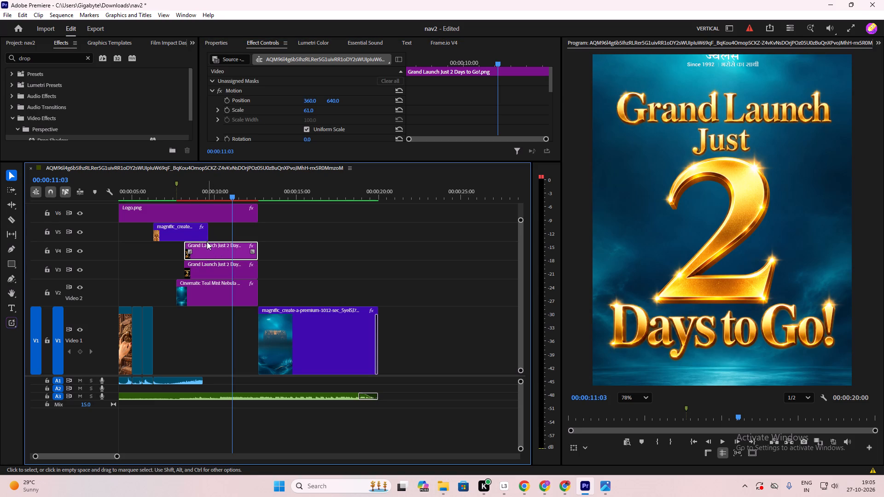
drag(316, 218, 314, 218)
drag(314, 218, 182, 234)
drag(180, 232, 182, 217)
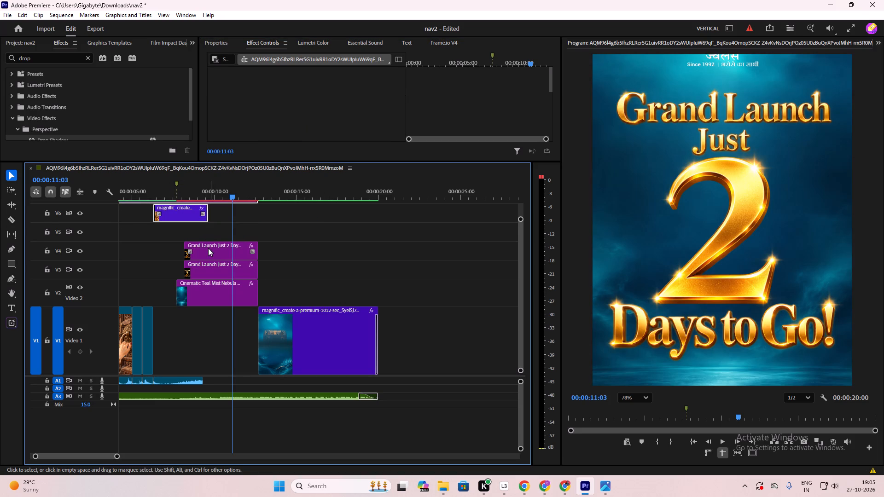
Duplicate the Grand Launch text clip from V4 onto V5 with the same timing.
click(208, 248)
alt+drag(208, 248, 208, 234)
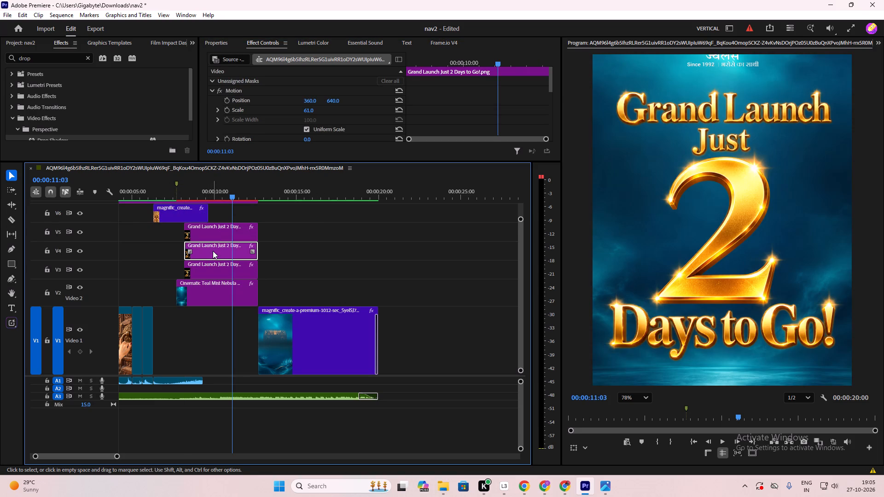
Draw a closed pen mask around the large numeral 2 on the Grand Launch clip on V4, excluding "Just" and "Days to Go!".
click(213, 251)
click(10, 281)
click(640, 295)
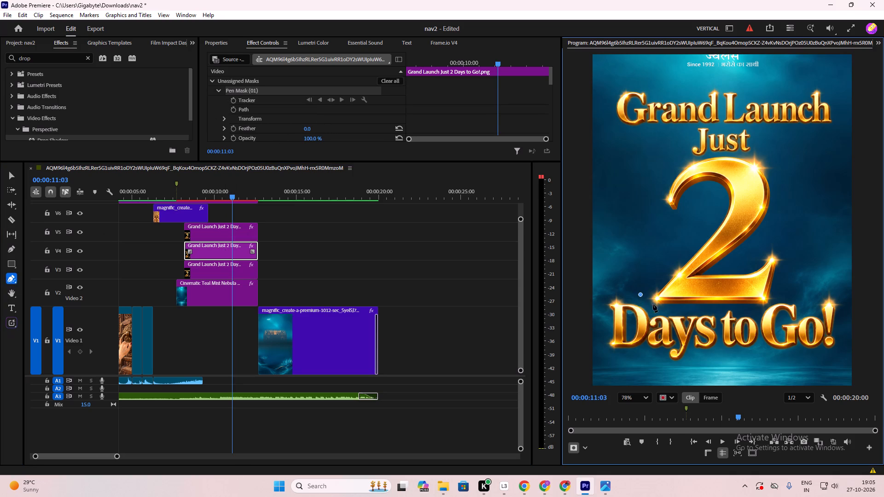
click(650, 309)
click(669, 309)
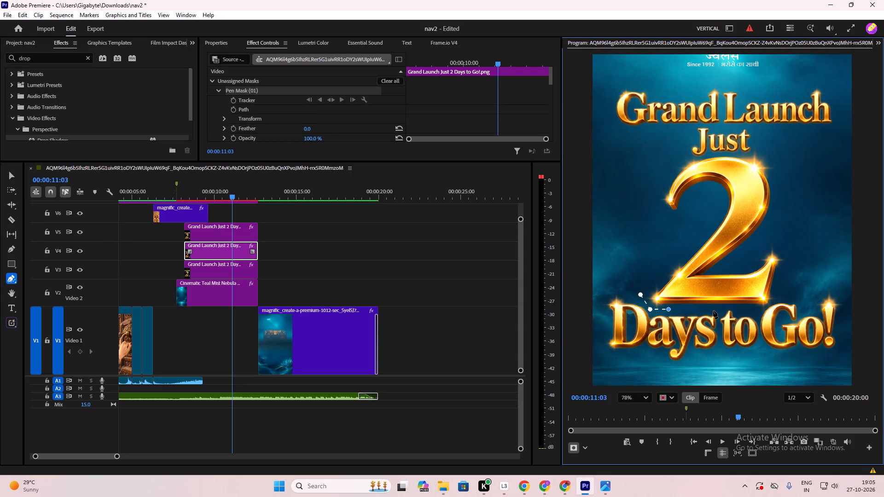
click(713, 311)
click(728, 308)
click(746, 307)
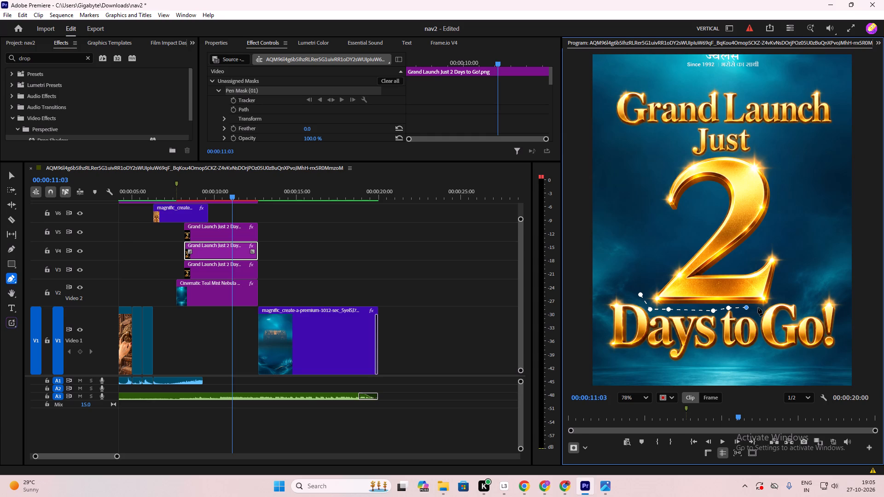
click(760, 307)
click(769, 305)
drag(794, 275, 793, 271)
click(803, 188)
drag(788, 158, 773, 152)
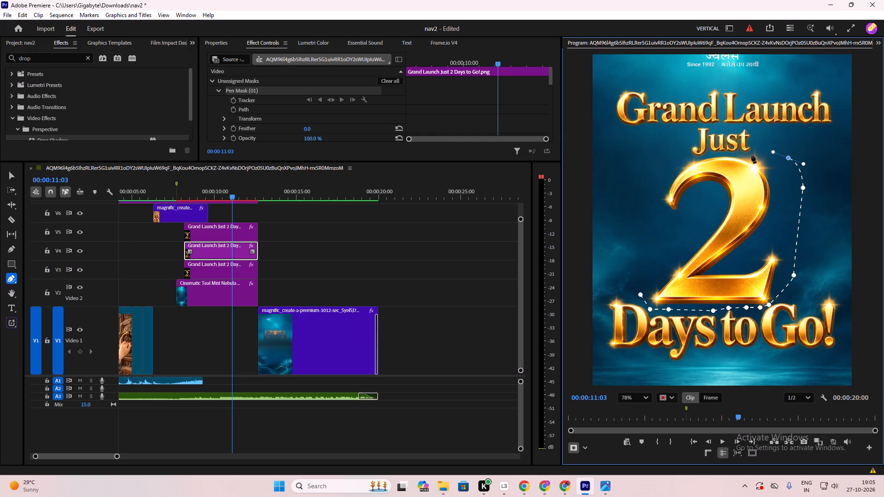
click(759, 150)
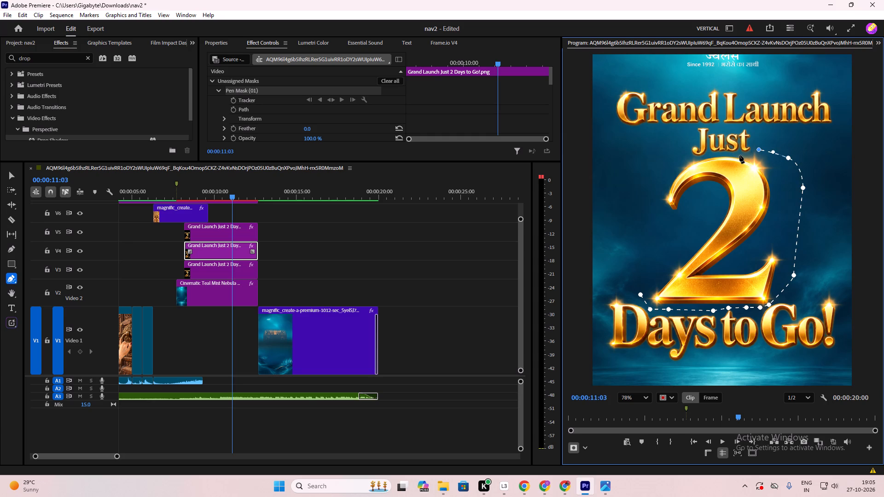
click(739, 154)
click(713, 154)
click(693, 157)
click(663, 163)
click(658, 191)
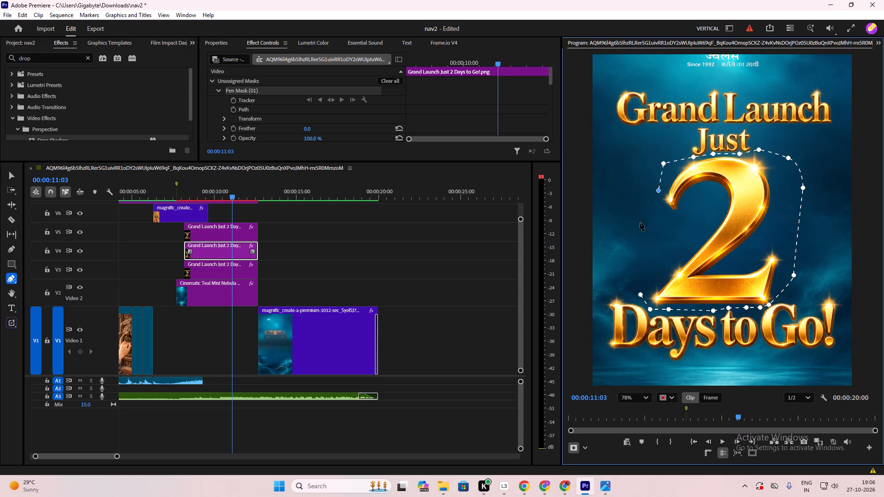
click(639, 231)
click(634, 274)
click(639, 295)
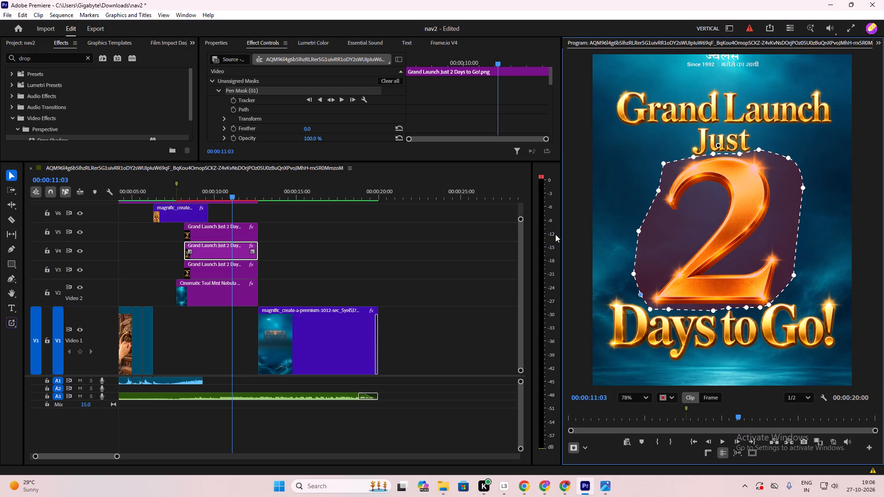
Convert the pen mask on the V4 Grand Launch clip to an opacity mask.
right_click(209, 247)
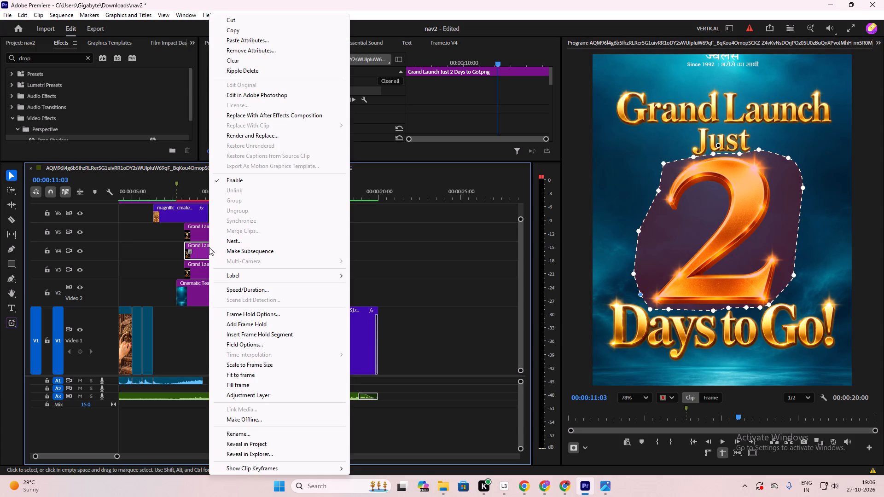
click(192, 251)
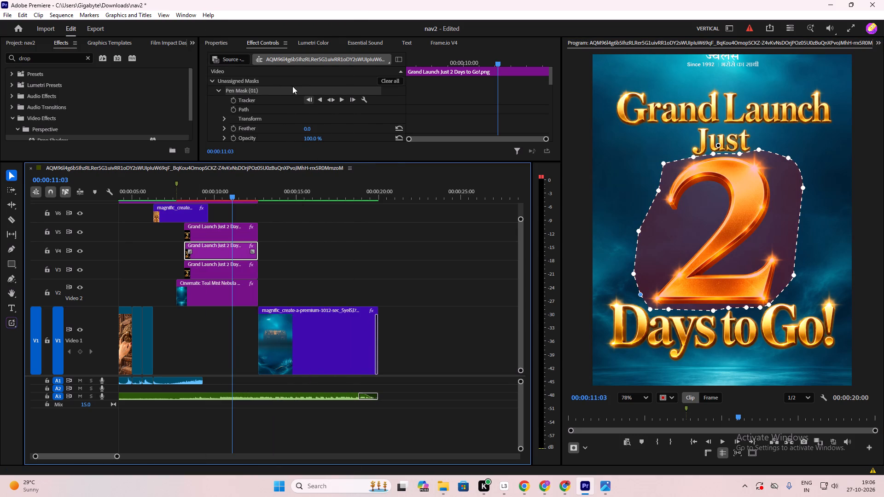
right_click(292, 91)
click(320, 95)
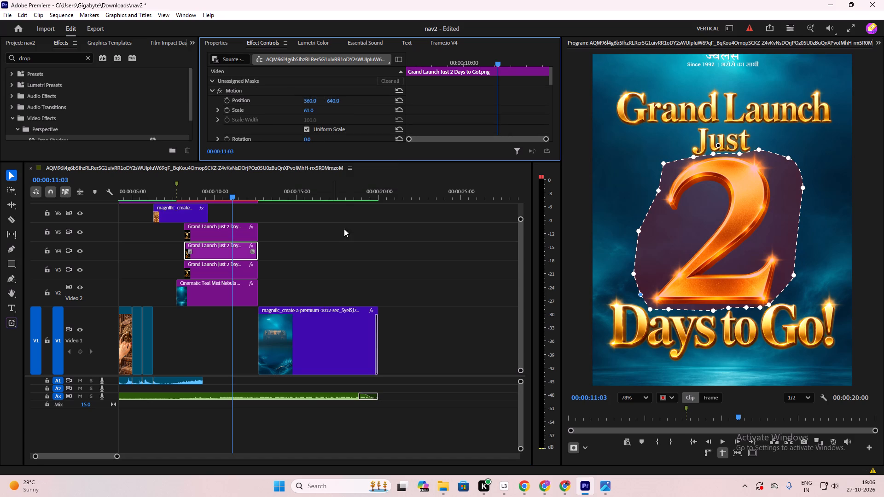
Draw a closed pen mask around the words "Grand Launch Just" on the Grand Launch clip on V5, passing just above the numeral 2.
click(223, 229)
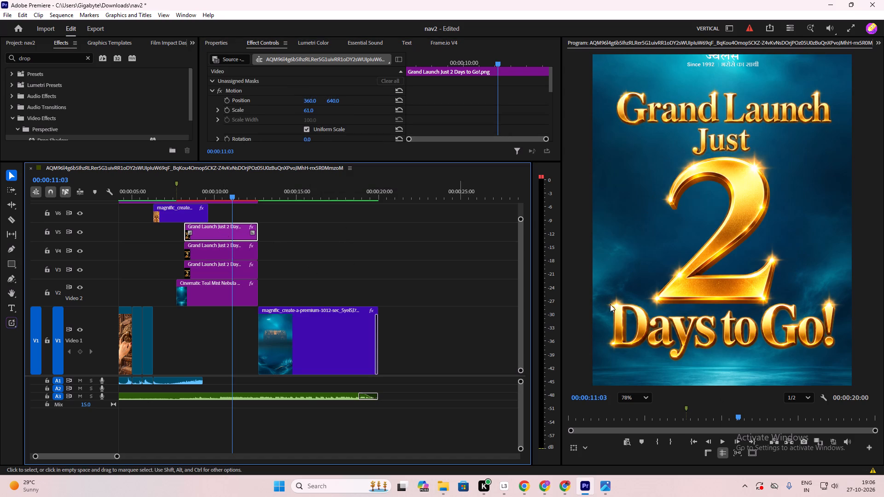
click(13, 279)
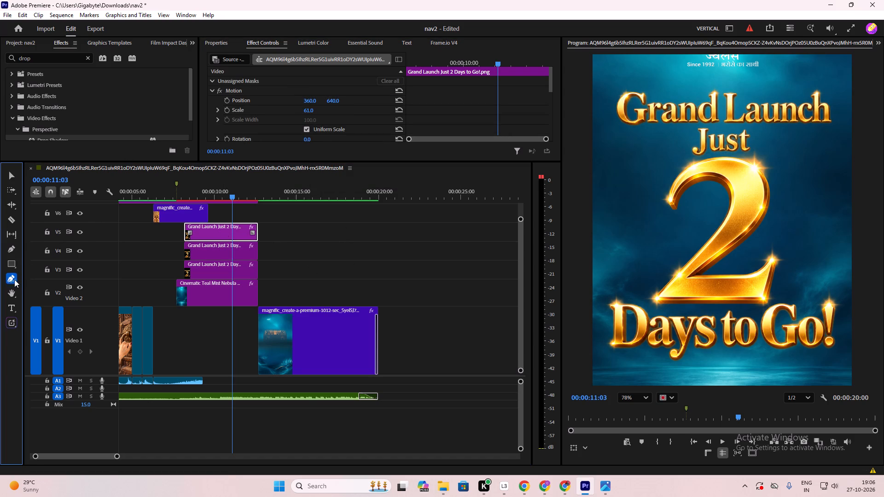
click(605, 92)
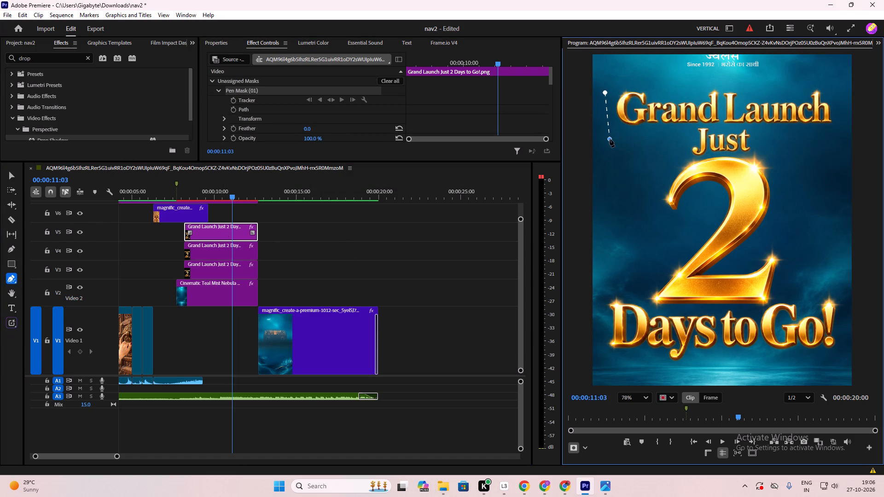
click(610, 139)
click(646, 159)
alt+scroll(691, 162, up, 4)
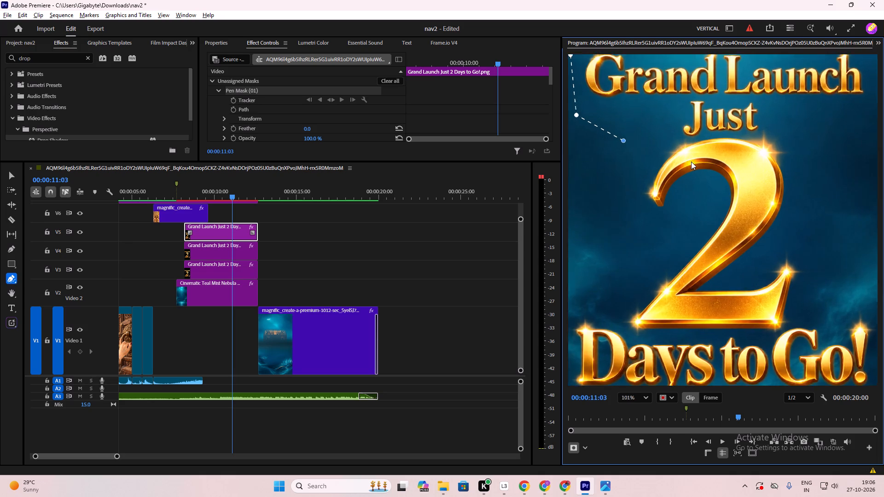
alt+scroll(657, 118, up, 3)
click(609, 113)
click(659, 104)
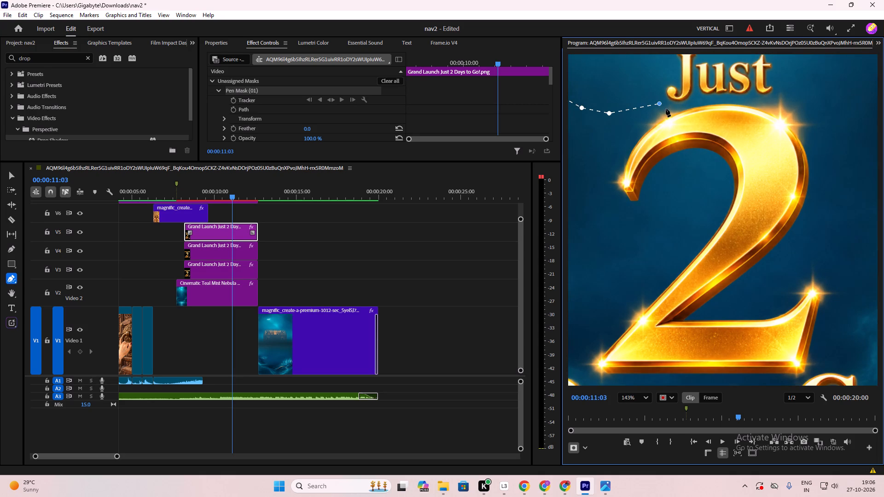
click(674, 107)
click(691, 102)
click(713, 98)
click(743, 98)
click(763, 100)
alt+scroll(794, 84, down, 3)
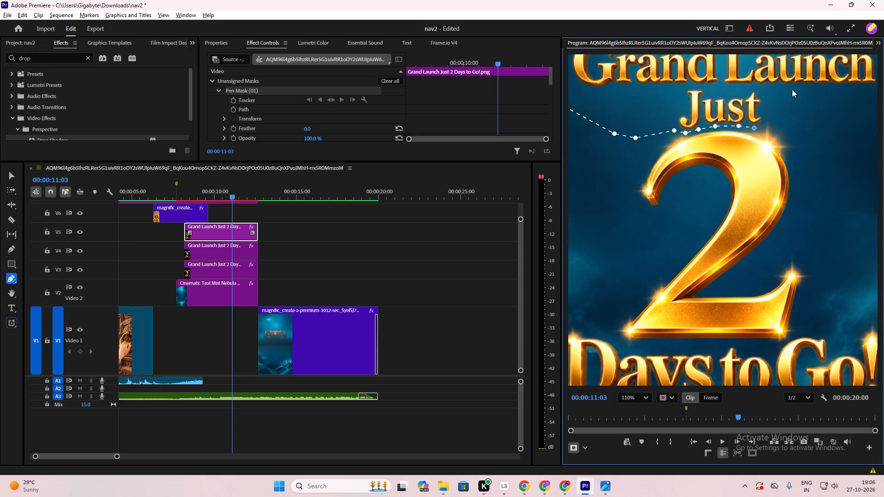
click(791, 111)
click(840, 108)
alt+scroll(839, 106, down, 3)
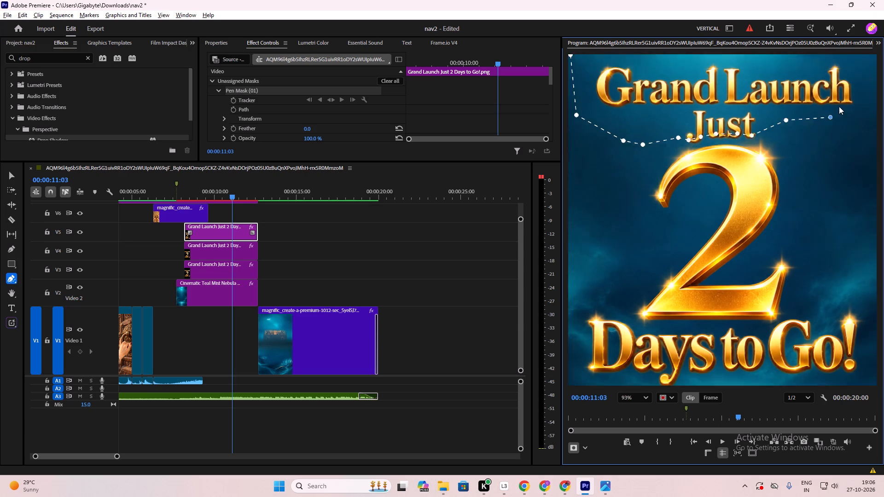
alt+scroll(839, 106, down, 2)
click(832, 127)
click(832, 95)
drag(785, 84, 781, 85)
click(694, 92)
click(632, 90)
click(615, 102)
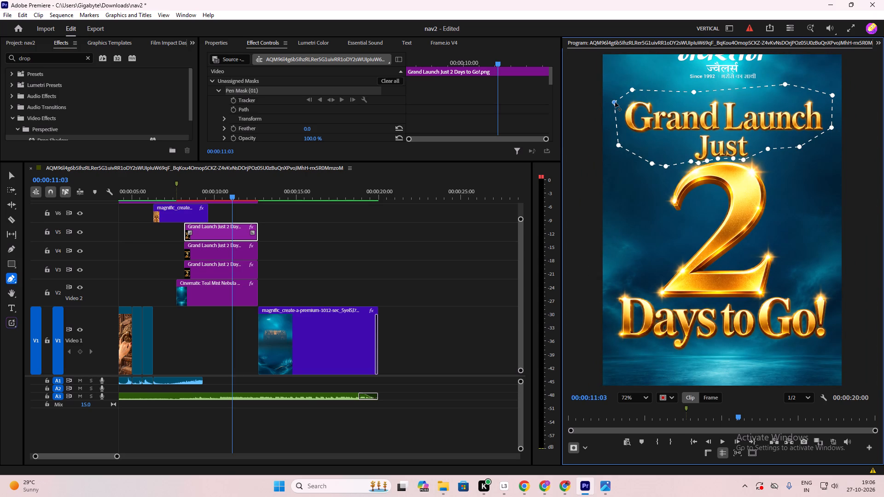
Convert the pen mask on the V5 Grand Launch clip to an opacity mask and deselect the clip.
right_click(259, 88)
click(273, 93)
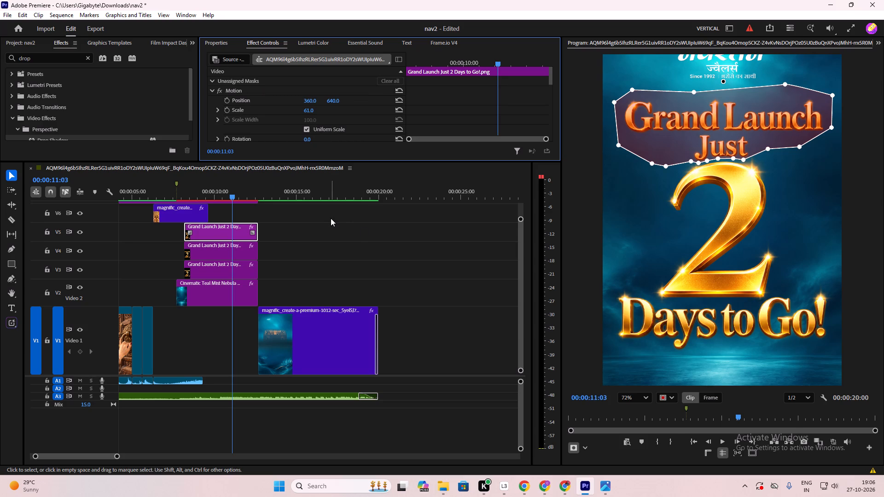
click(331, 218)
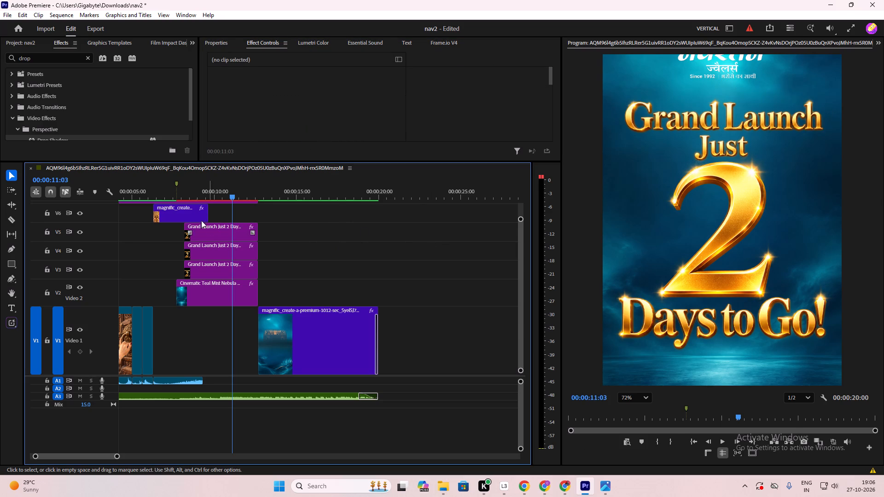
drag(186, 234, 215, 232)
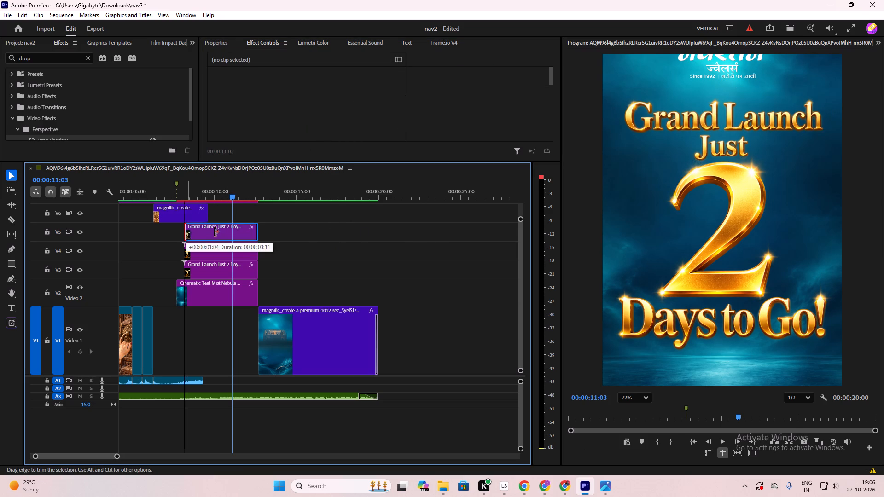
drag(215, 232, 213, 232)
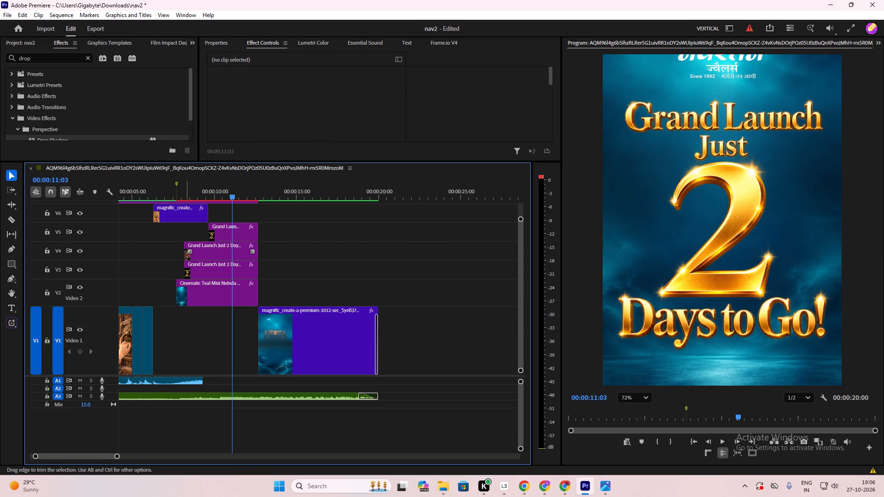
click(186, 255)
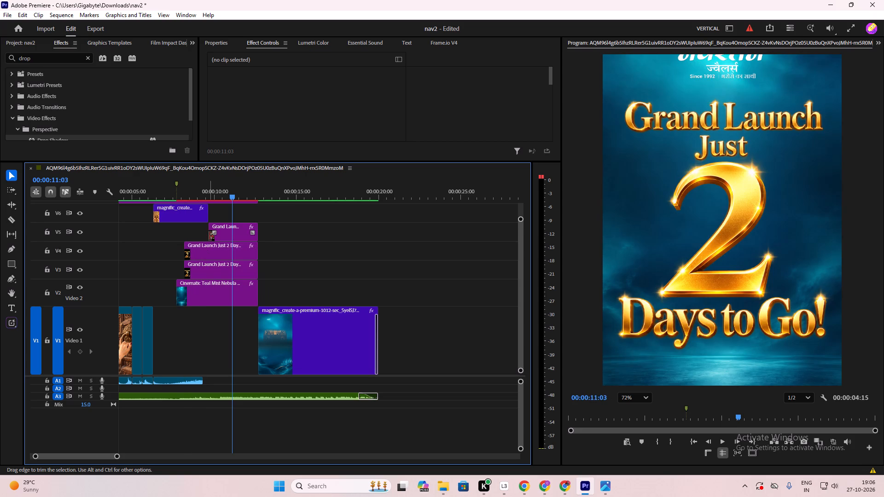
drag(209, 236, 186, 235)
Stagger the text layers by trimming the V4 clip's start slightly later than V5's, and V3's start to the golden door clip's end.
drag(185, 250, 199, 251)
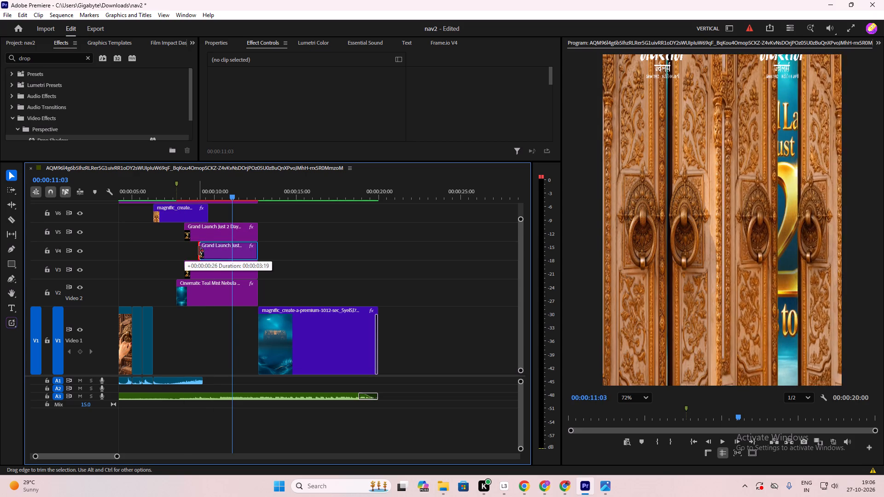
drag(199, 251, 197, 249)
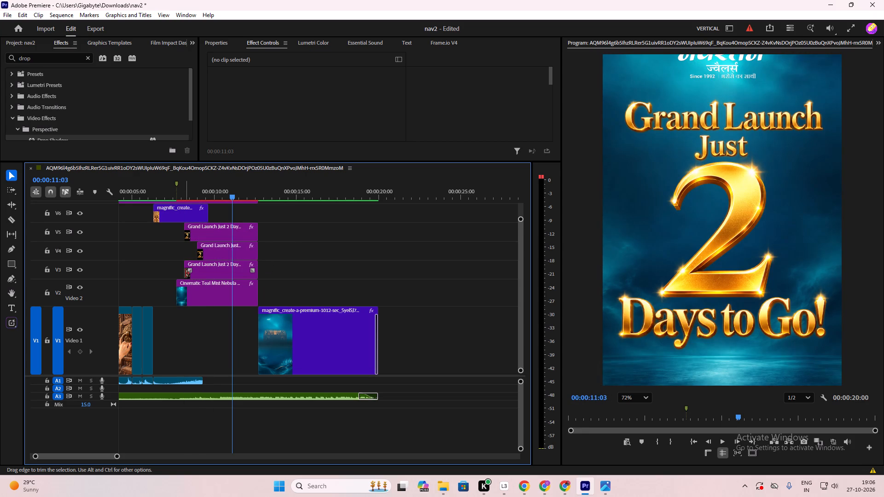
drag(185, 273, 209, 272)
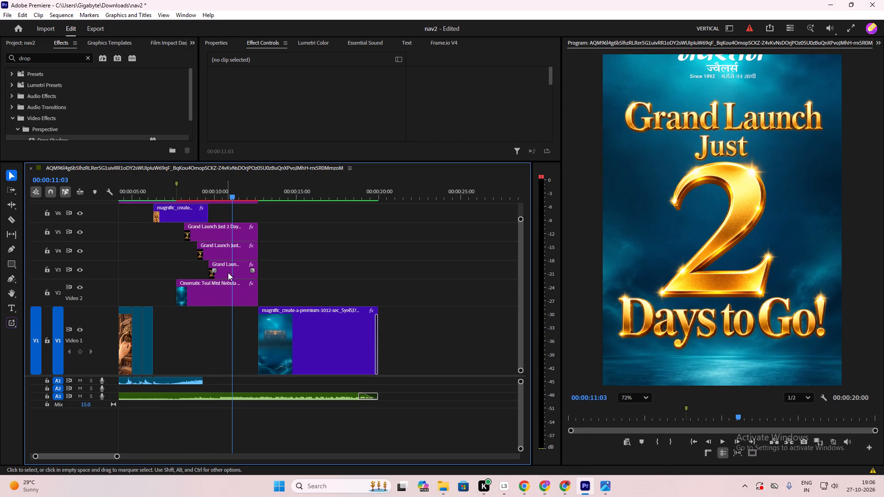
Search the effects for "pop" and apply the Pop Motion transition to the start of the Grand Launch clip on V3.
click(232, 269)
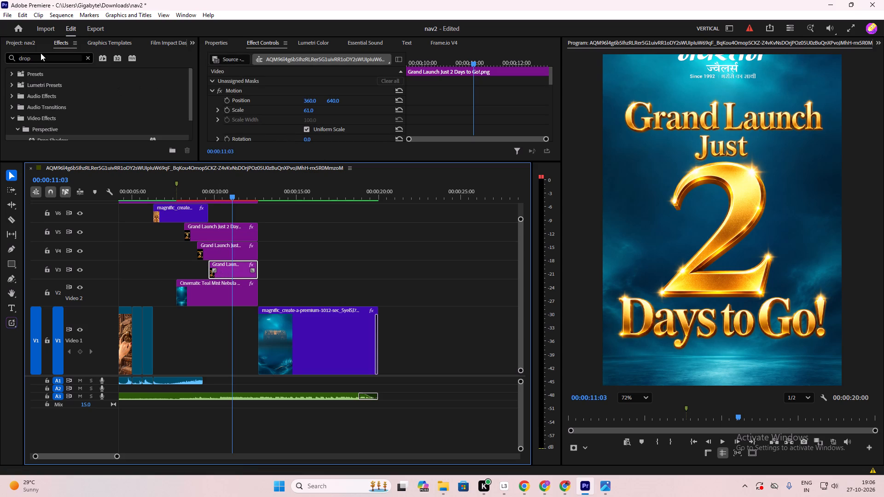
click(41, 58)
key(BackSpace)
key(BackSpace)
key(BackSpace)
key(BackSpace)
key(BackSpace)
key(BackSpace)
key(BackSpace)
key(BackSpace)
key(BackSpace)
key(BackSpace)
key(BackSpace)
key(BackSpace)
key(BackSpace)
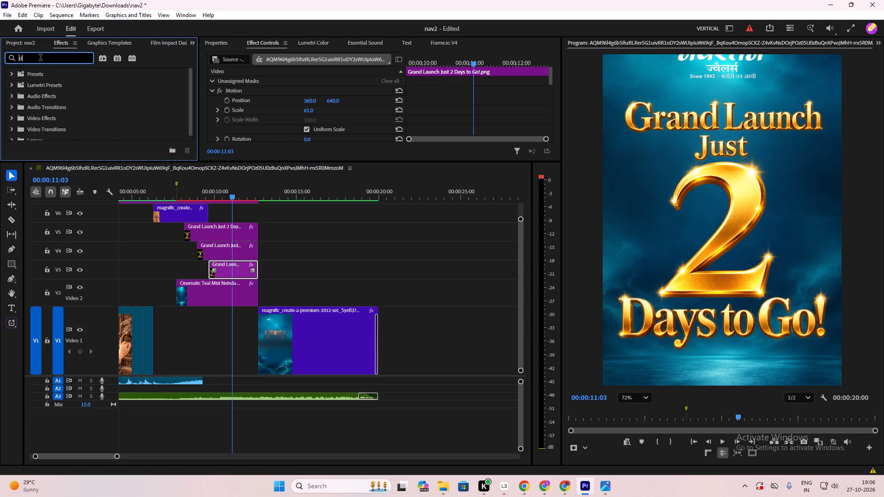
key(p)
key(o)
key(p)
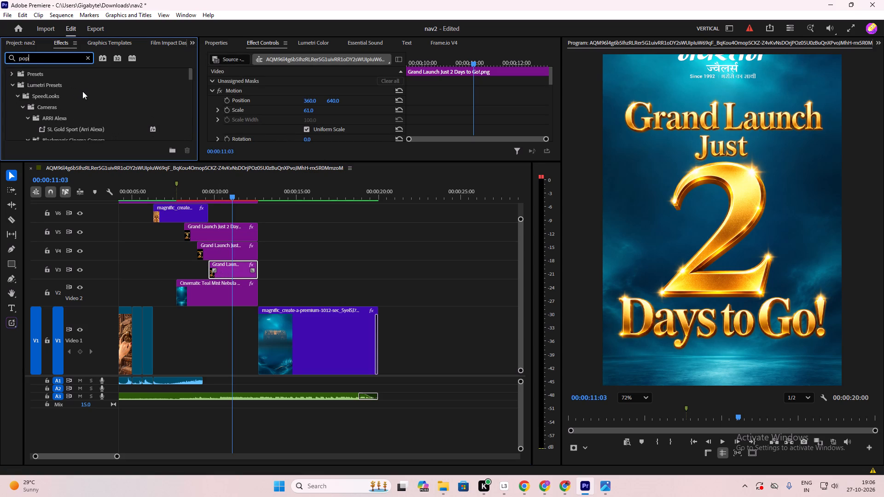
scroll(27, 88, down, 4)
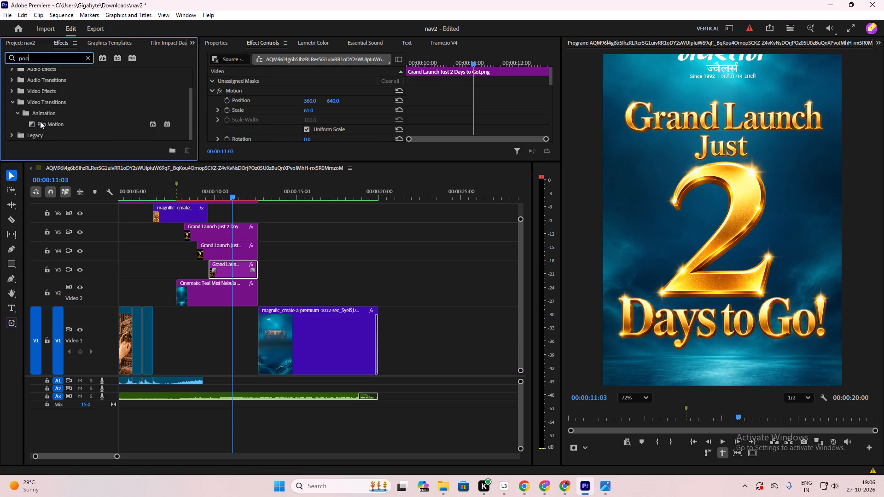
click(41, 124)
drag(41, 124, 191, 229)
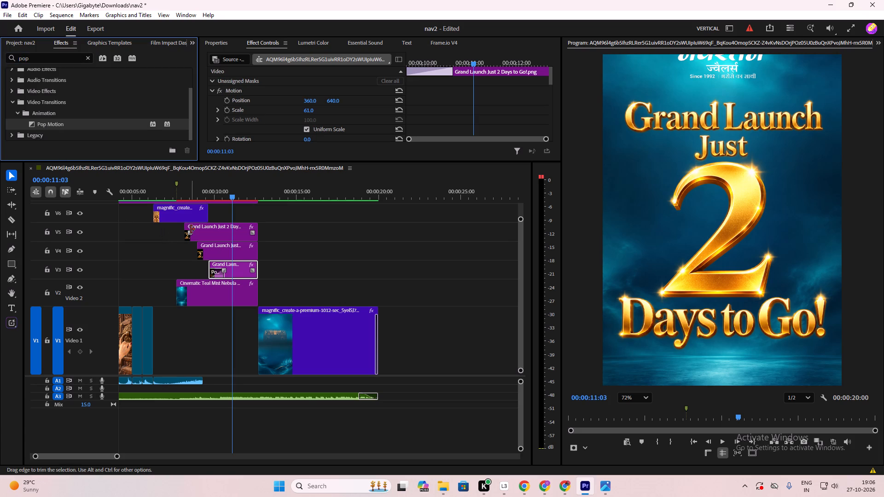
Shorten the Pop Motion transition at the start of the Grand Launch clip on V3.
drag(191, 229, 222, 274)
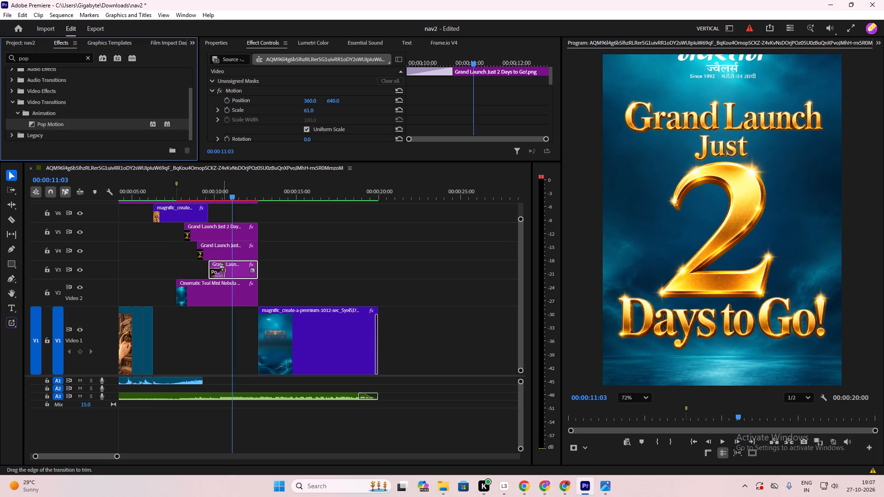
drag(224, 270, 217, 273)
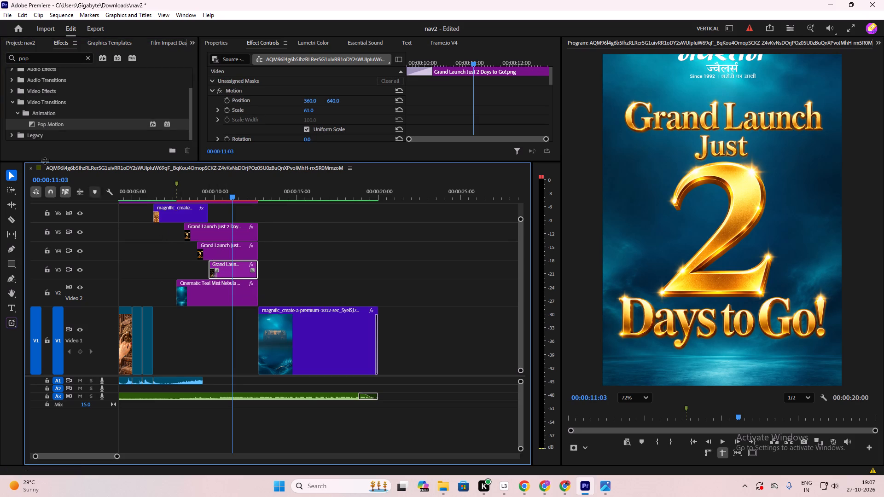
Apply the Pop Motion transition to the end of the V3 Grand Launch clip and shorten it.
drag(33, 124, 250, 273)
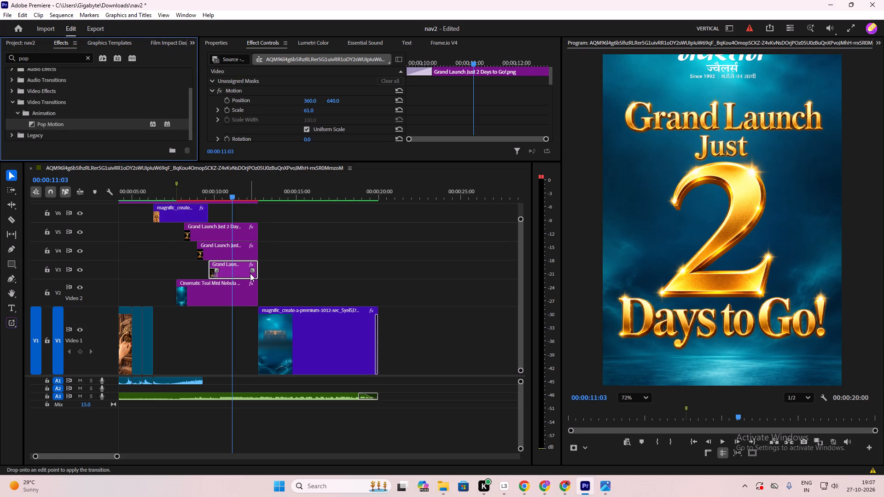
drag(250, 273, 252, 272)
click(244, 269)
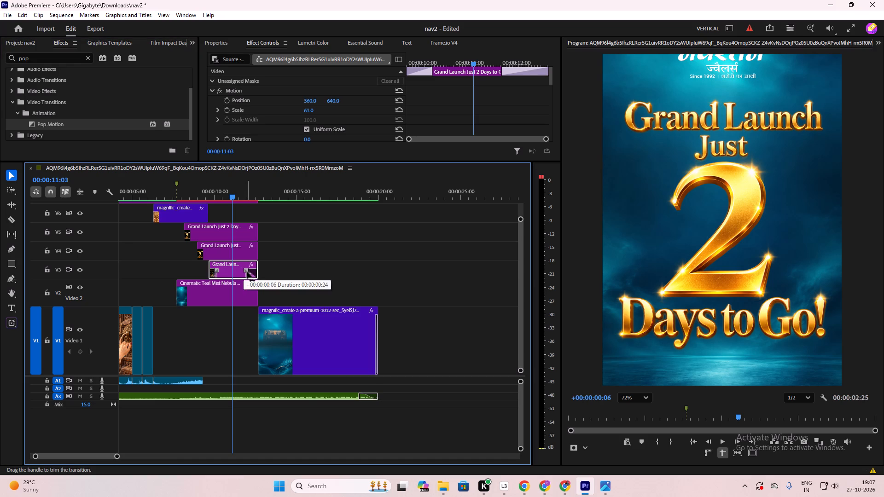
Search the effects for "motion", apply Spin Motion to the start of the Grand Launch clip on V4, and shorten the transition.
click(53, 58)
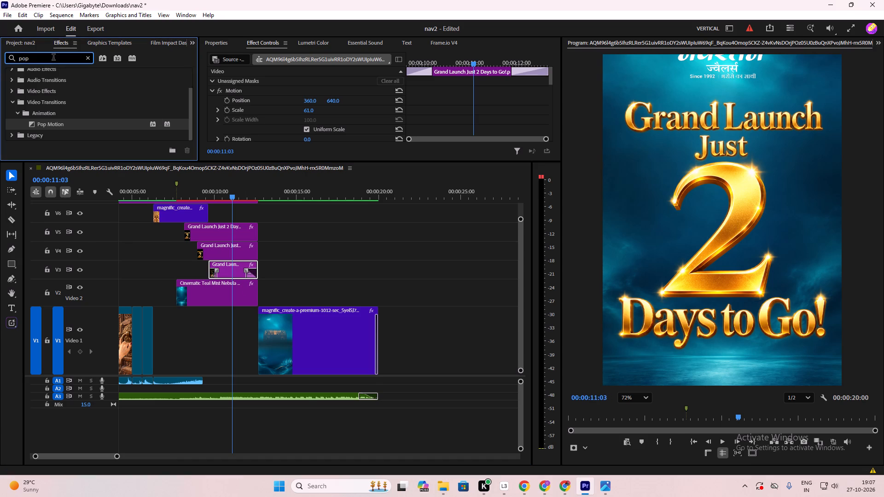
key(BackSpace)
key(BackSpace)
key(BackSpace)
key(BackSpace)
text(motion)
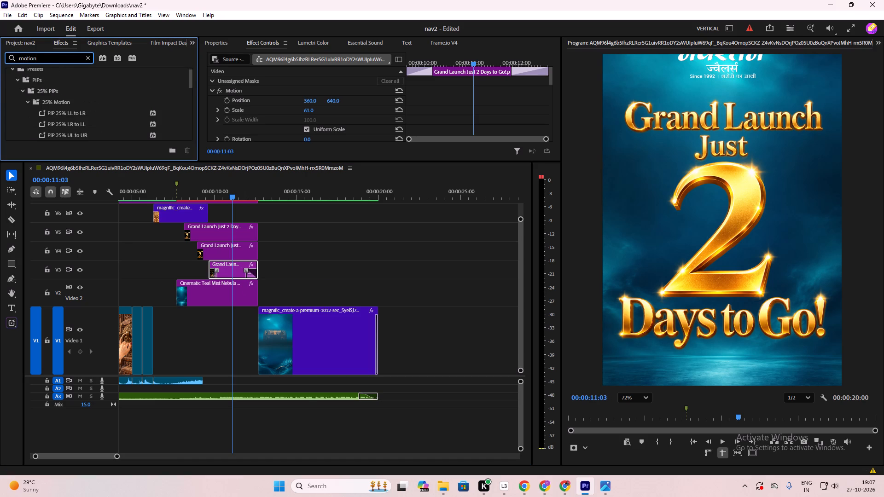
scroll(50, 78, down, 16)
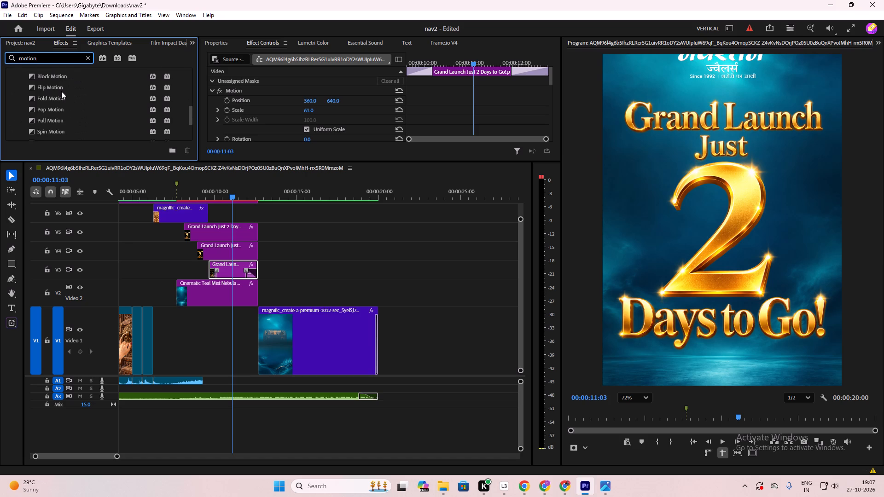
scroll(61, 91, up, 1)
scroll(64, 92, down, 4)
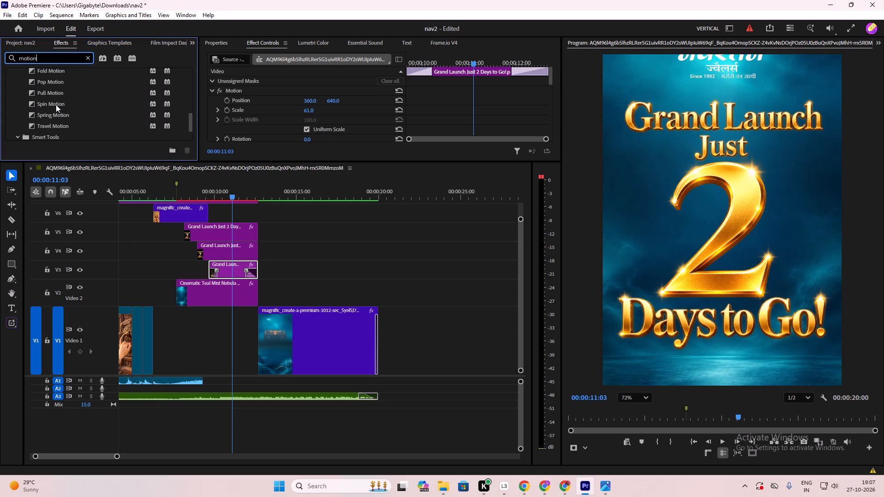
scroll(56, 106, up, 1)
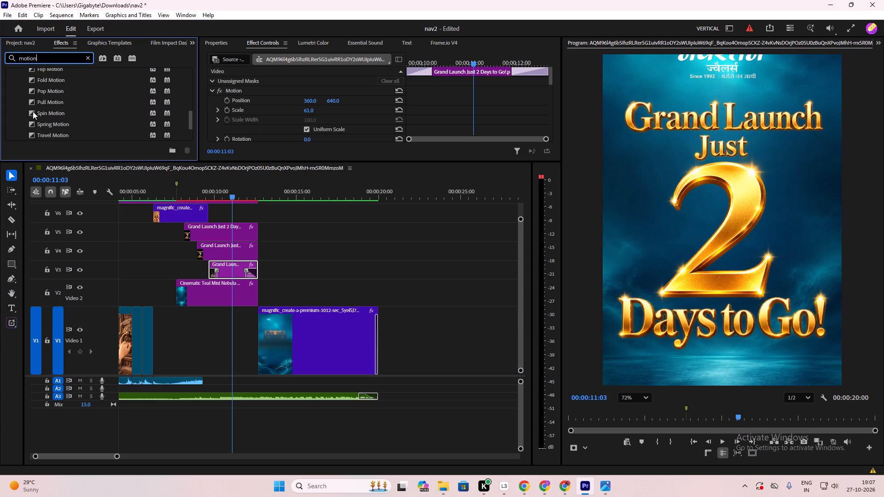
drag(32, 113, 170, 225)
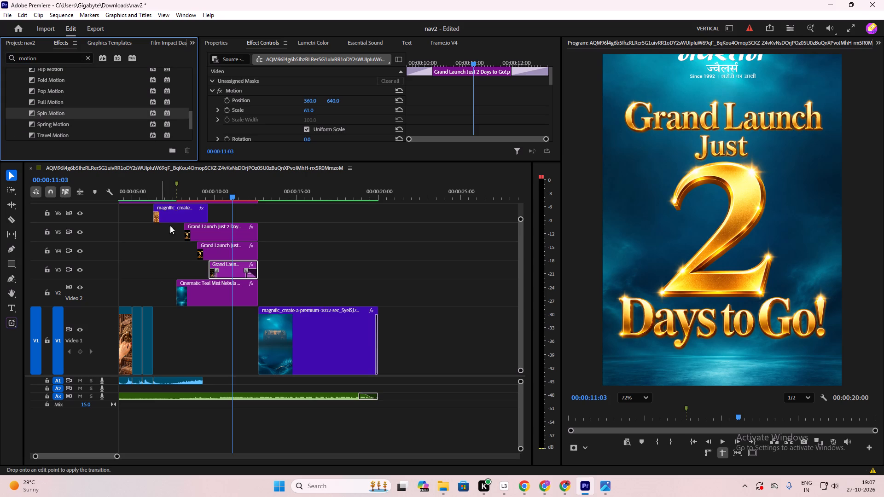
drag(170, 225, 198, 248)
drag(212, 250, 207, 255)
Apply the Spin Motion transition to the end of the V4 Grand Launch clip and shorten it.
drag(32, 113, 244, 253)
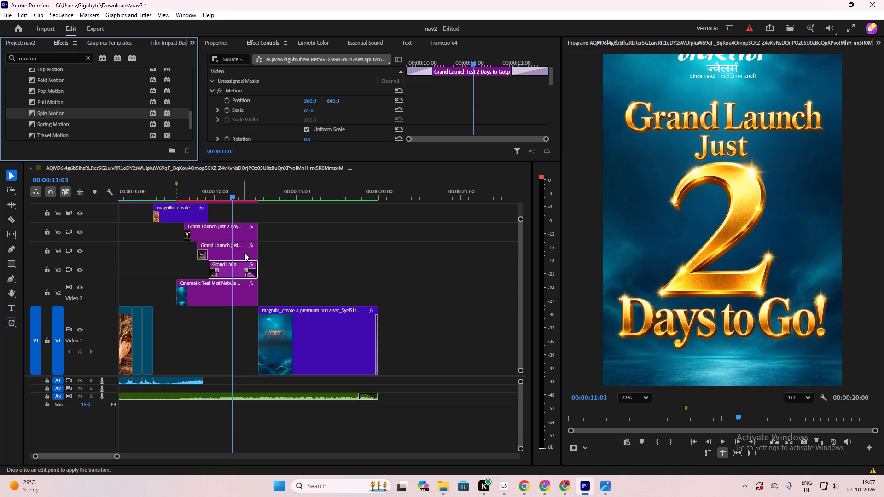
drag(244, 253, 252, 252)
click(243, 251)
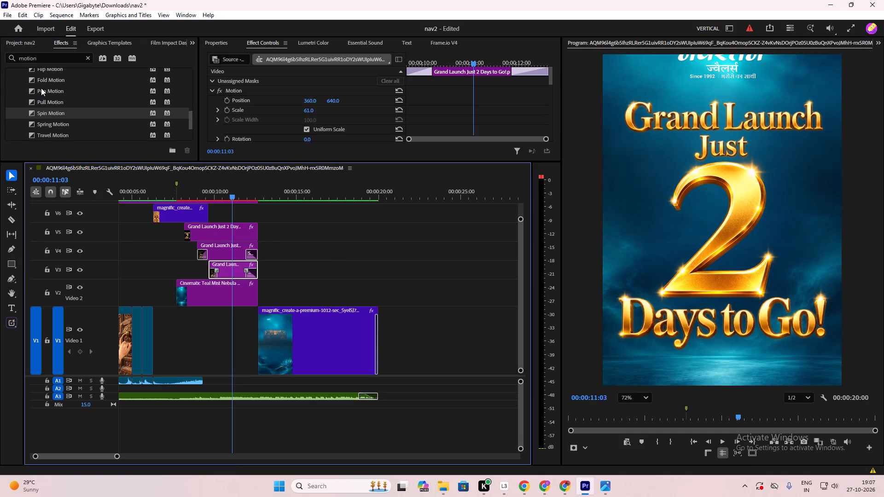
Apply the Fold Motion transition to the start of the V5 Grand Launch clip and shorten it to about 17 frames.
scroll(41, 88, up, 1)
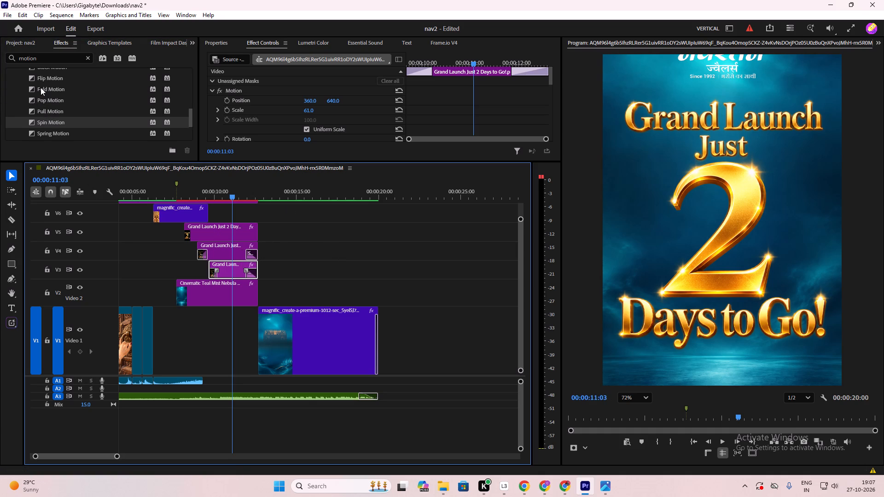
click(41, 87)
drag(33, 88, 184, 227)
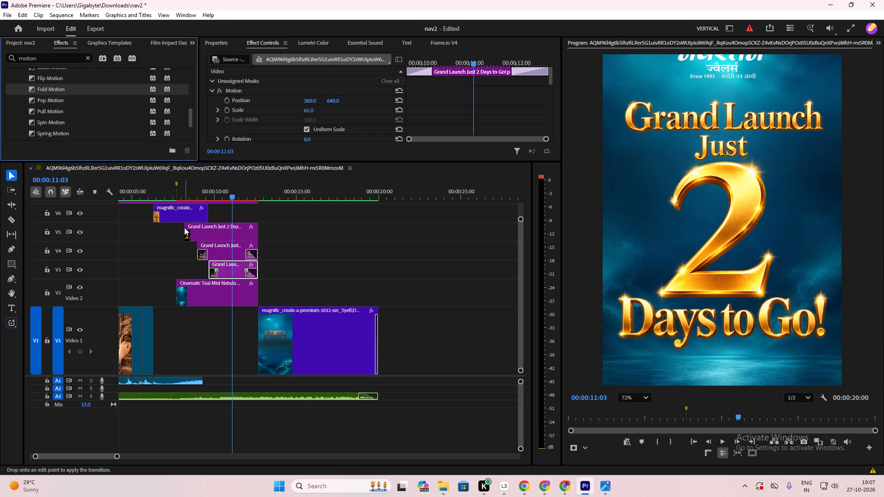
drag(184, 227, 186, 231)
drag(200, 232, 192, 237)
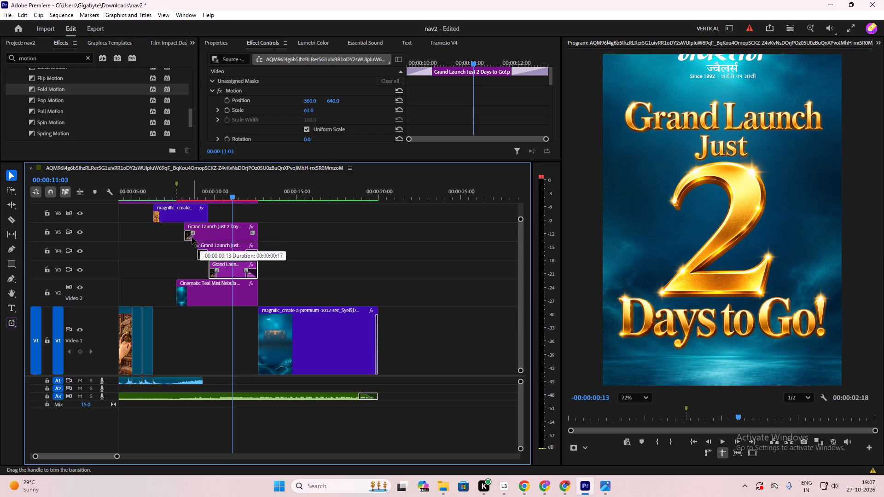
drag(192, 237, 192, 237)
Apply the Fold Motion transition to the end of the V5 Grand Launch clip and shorten it.
drag(34, 89, 241, 228)
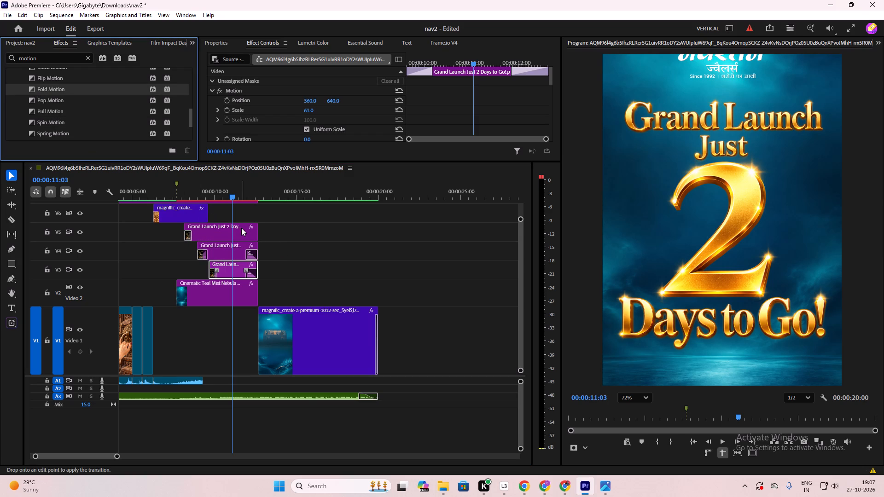
drag(241, 228, 256, 233)
drag(242, 229, 242, 230)
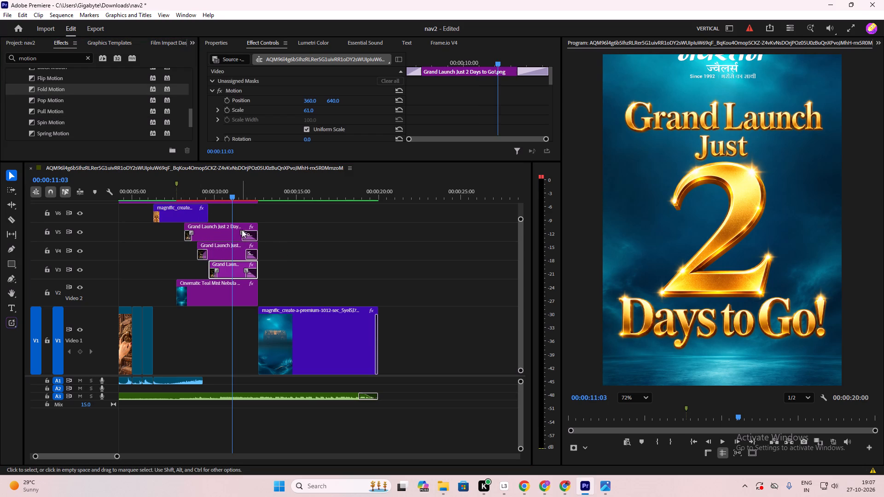
drag(242, 230, 247, 233)
key(ctrl+z)
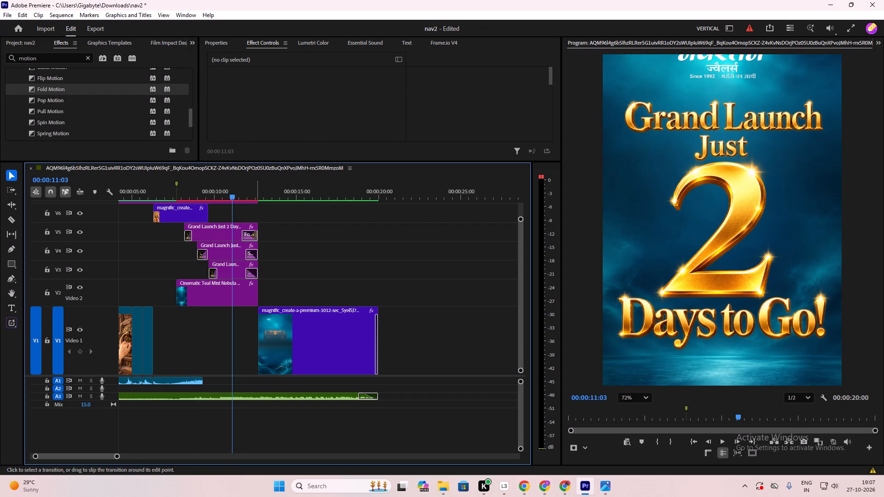
drag(242, 234, 246, 237)
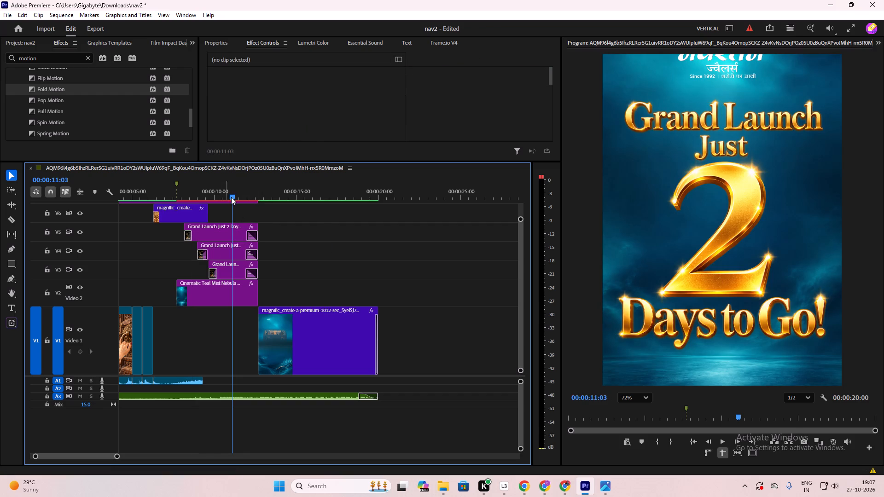
Play back the door opening and the Grand Launch text layers to check their entrance animations and timing.
drag(234, 196, 177, 223)
click(247, 218)
key(space)
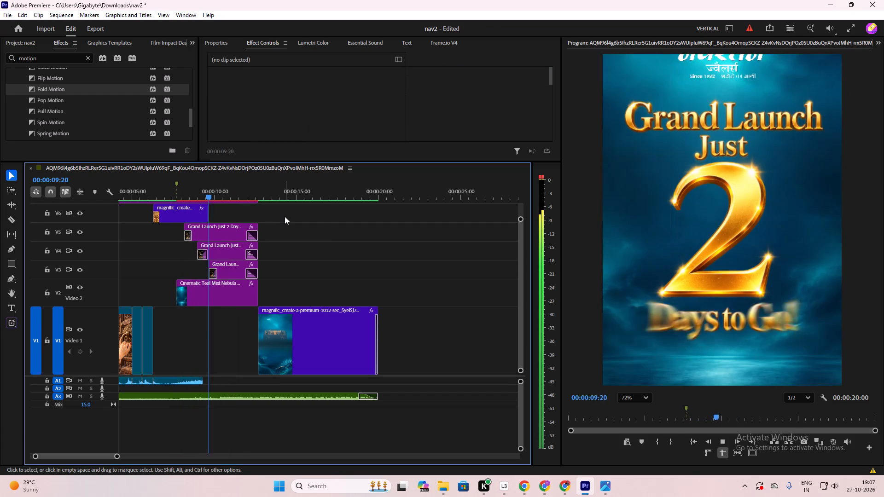
key(space)
drag(218, 193, 203, 202)
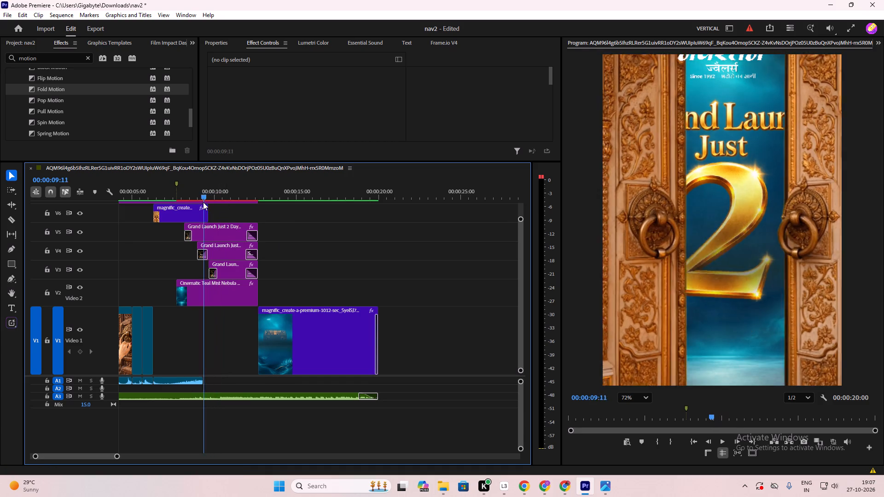
drag(203, 202, 184, 220)
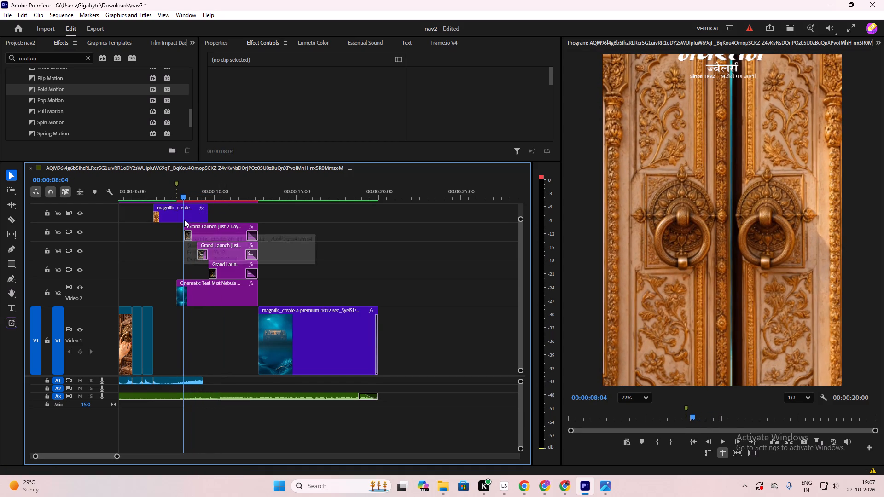
key(space)
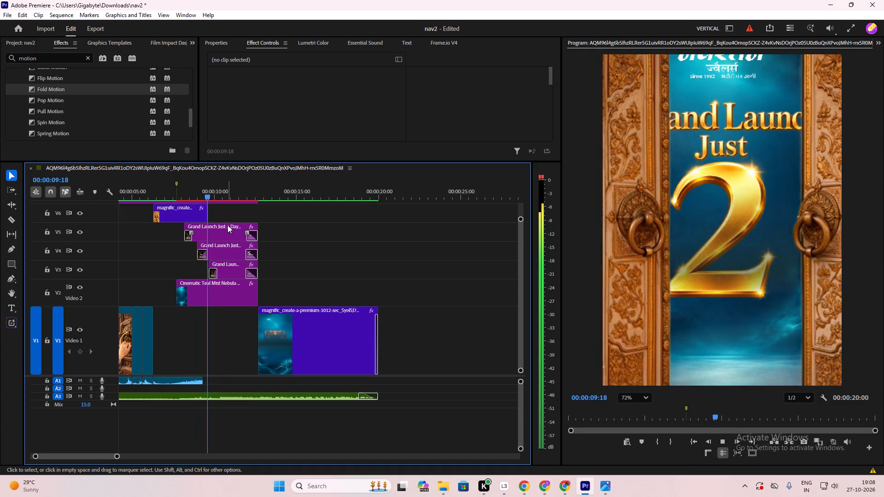
key(space)
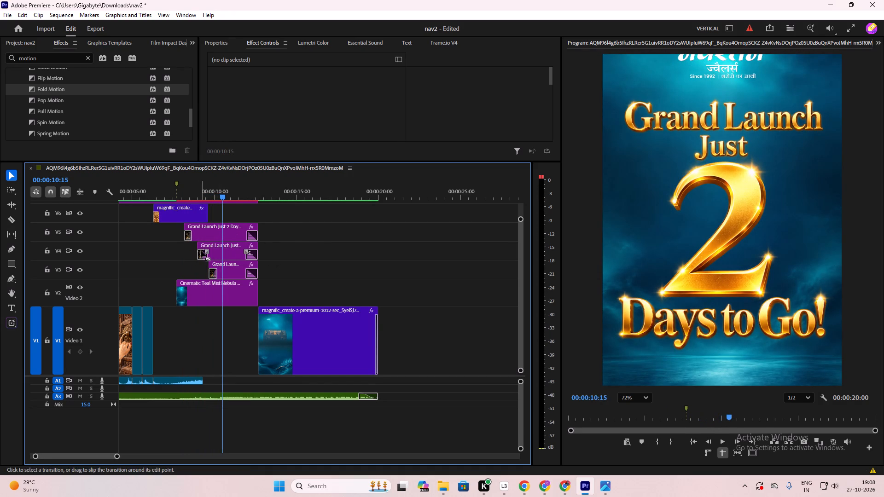
Select the Grand Launch clips on V3, V4 and V5 and trim all their starts about half a second later.
drag(161, 230, 167, 233)
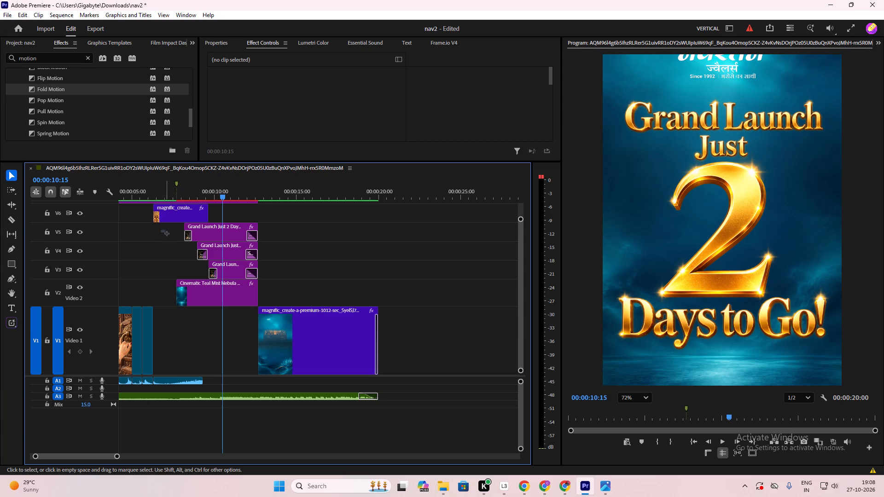
drag(167, 233, 221, 268)
drag(182, 238, 192, 242)
Play back the sequence from the door opening to check the delayed entrances of the text layers.
drag(222, 193, 189, 210)
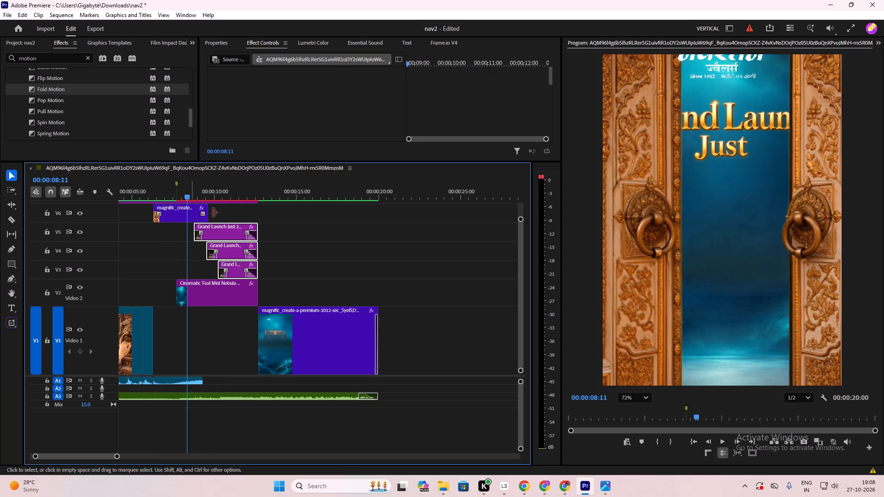
click(241, 217)
key(space)
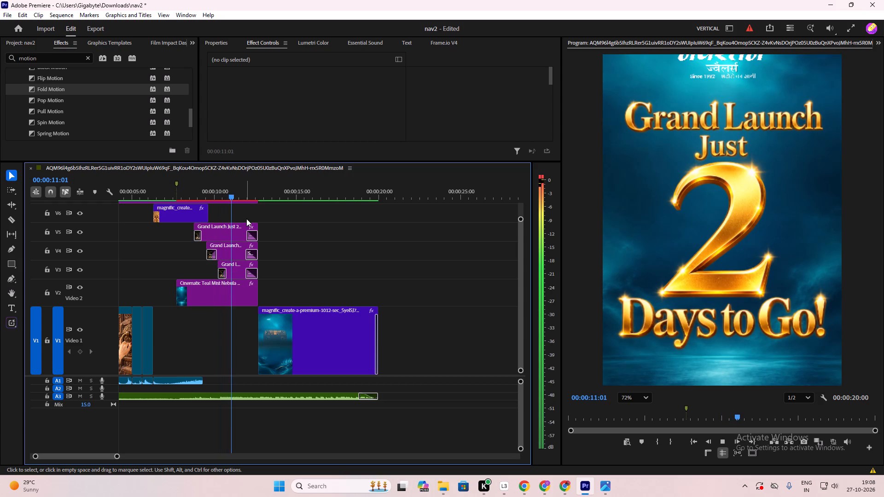
key(space)
Set the program preview zoom to Fit and play from the door opening through to the building clip.
click(648, 398)
click(637, 270)
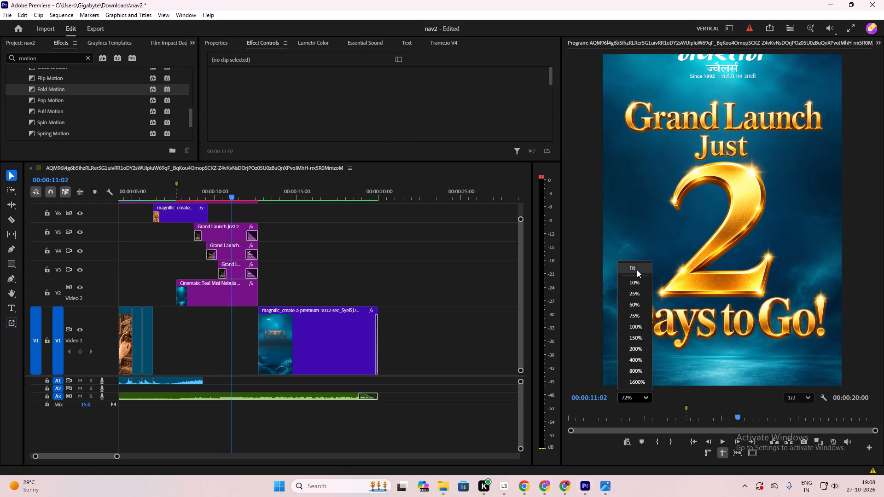
drag(230, 196, 185, 212)
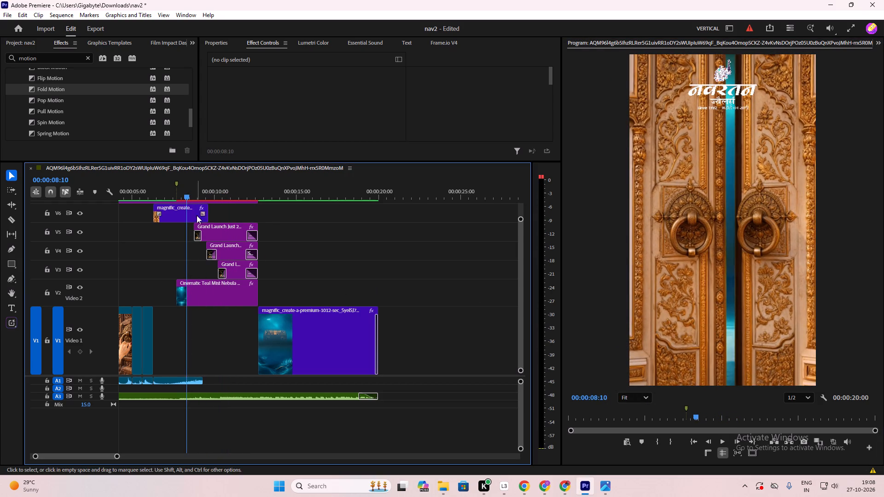
key(space)
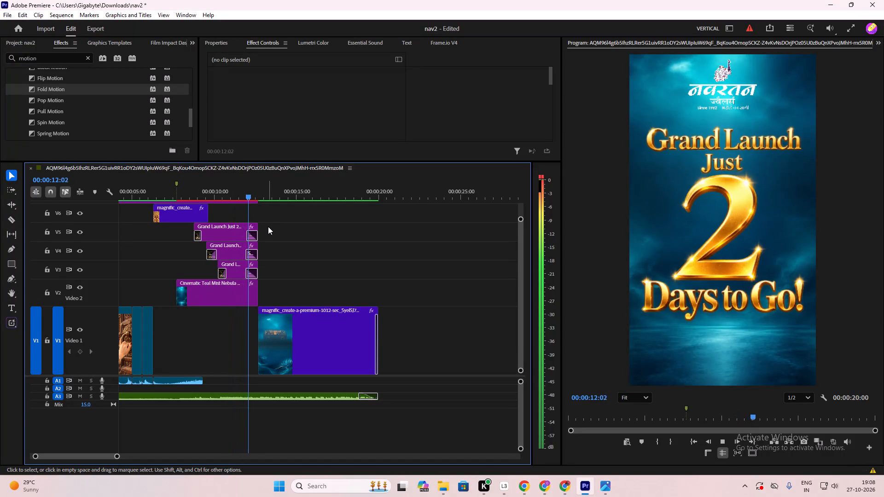
key(space)
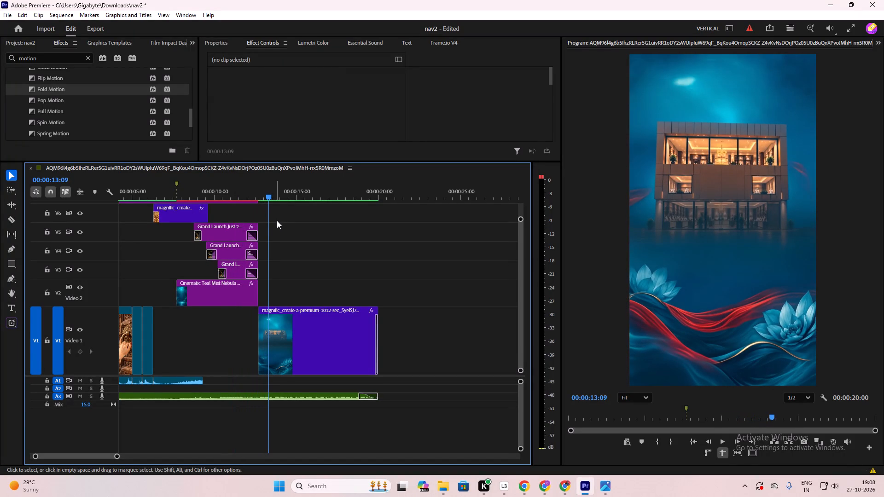
Shorten the end transitions of the Grand Launch clips on V5, V4 and V3 and play back the cut to the building clip.
drag(273, 191, 234, 218)
click(250, 237)
click(248, 234)
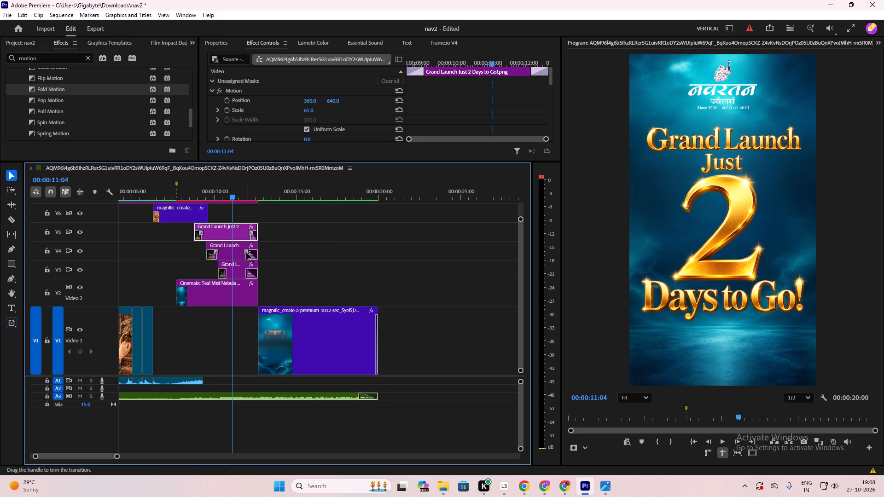
drag(246, 252, 250, 255)
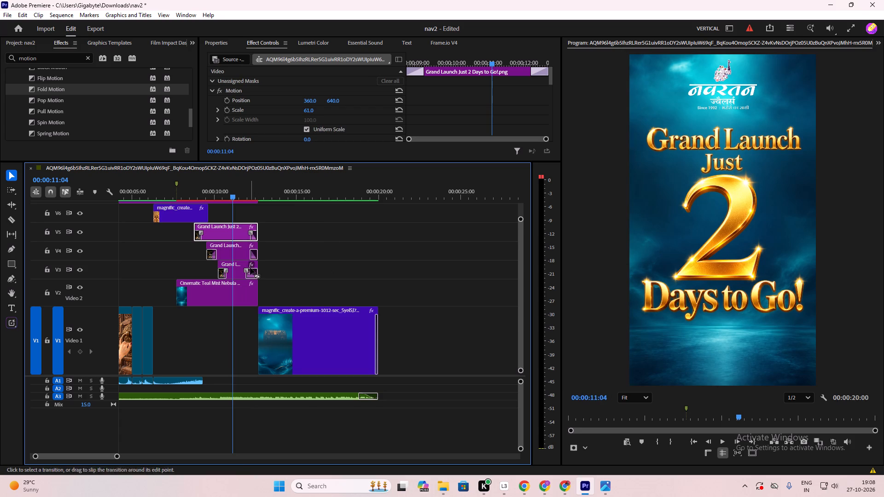
drag(244, 271, 251, 277)
click(251, 253)
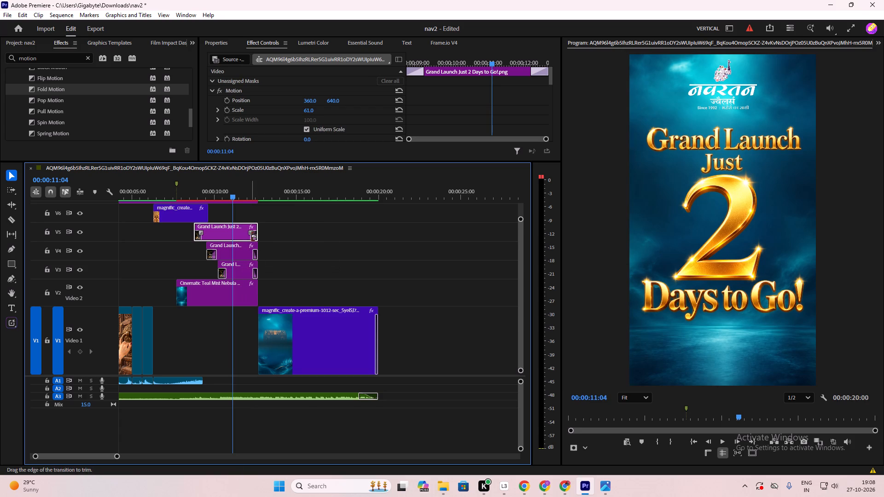
click(250, 234)
key(space)
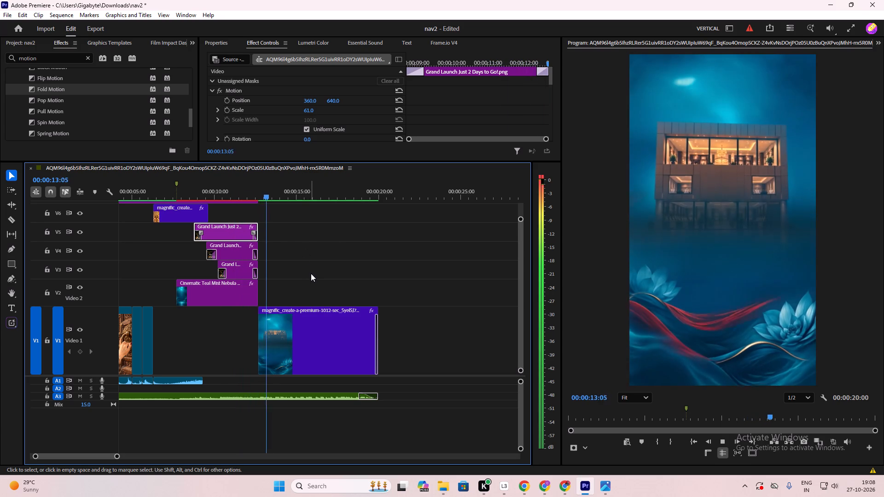
key(space)
drag(279, 196, 226, 226)
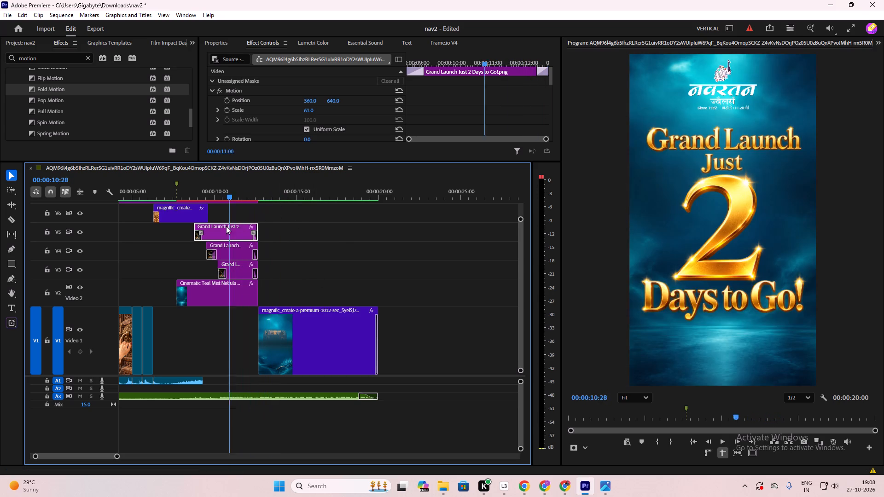
drag(226, 226, 215, 232)
Save the project, rendering and playing the sequence preview from the start.
click(324, 243)
key(ctrl+s)
key(Return)
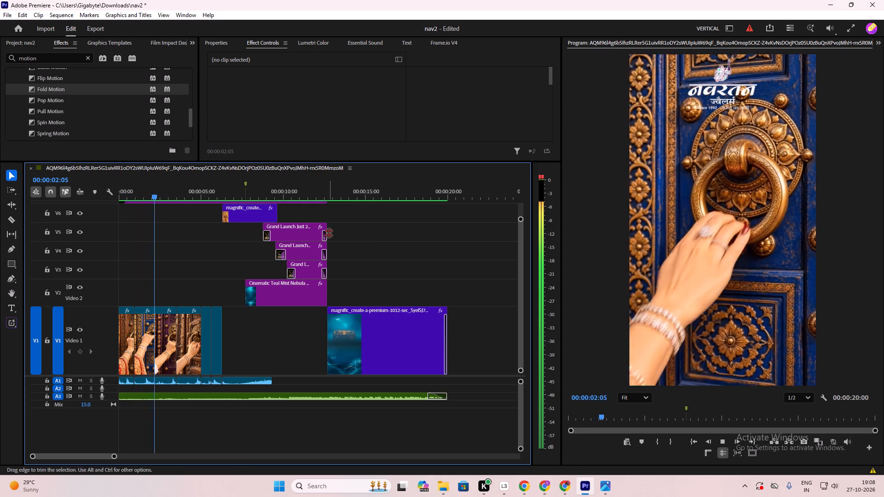
key(ctrl+s)
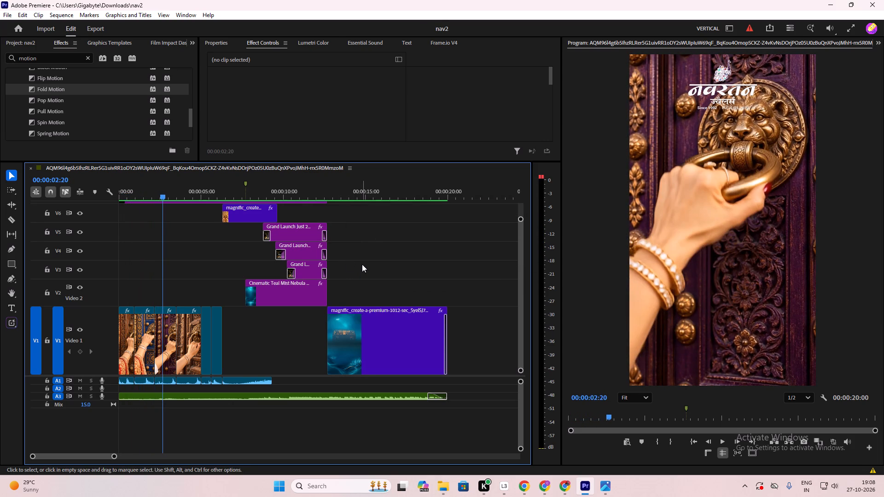
Export the sequence as a media file named reels3.
key(ctrl+m)
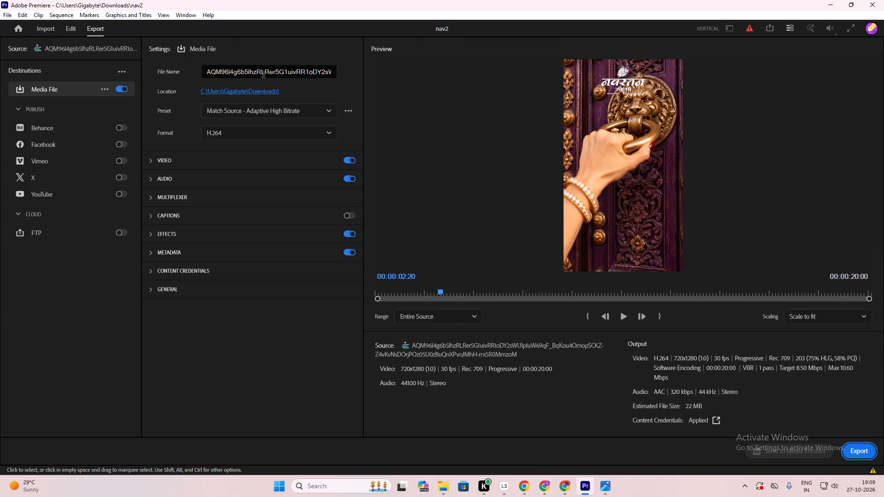
click(265, 73)
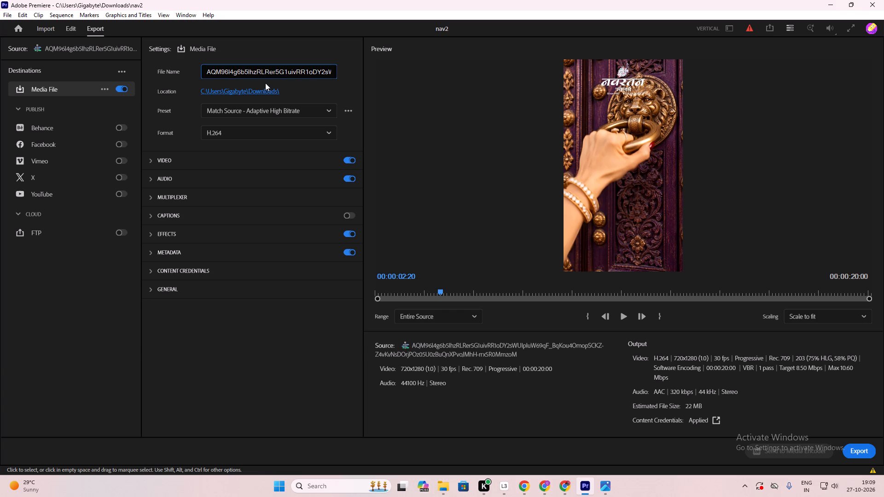
key(ctrl+a)
key(BackSpace)
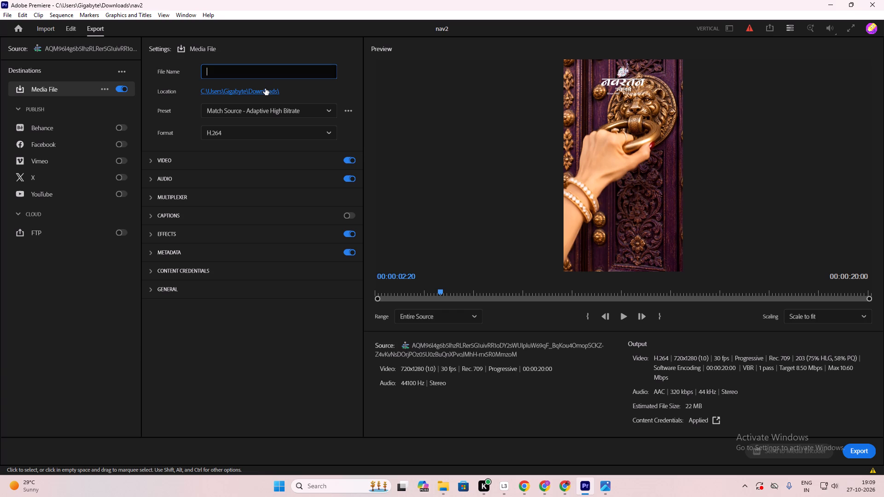
text(ree)
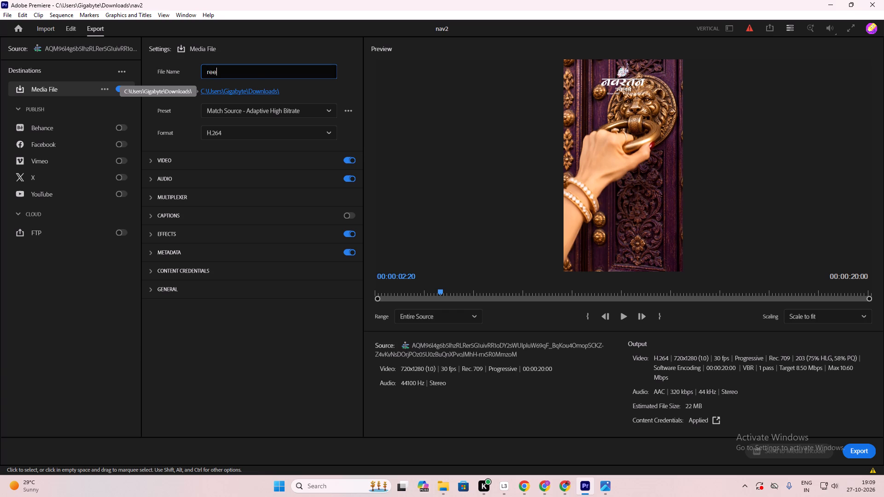
key(l)
text(s2)
key(BackSpace)
key(3)
click(855, 450)
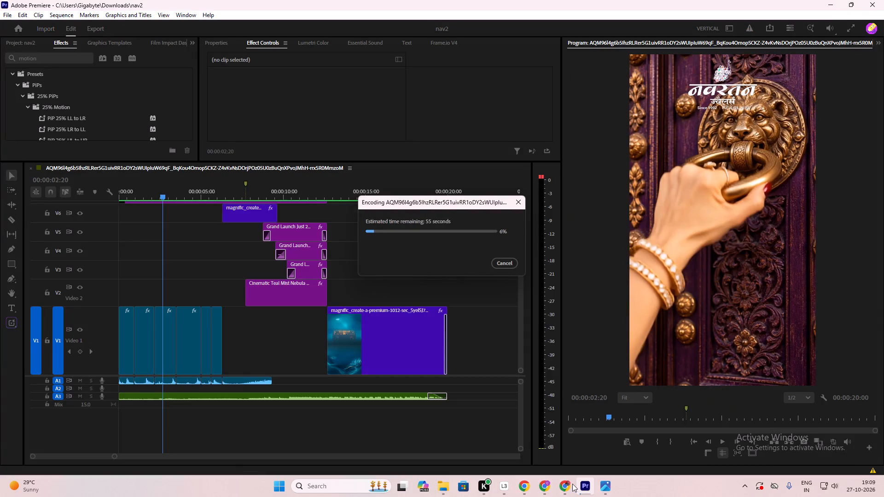
Switch to Loggy3, stop the current recording, start a new one and move its window clear of the export progress.
click(501, 492)
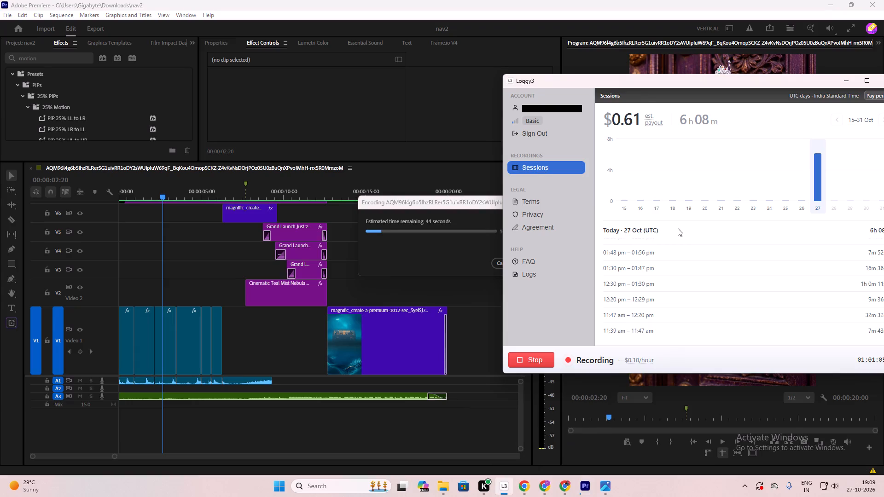
drag(641, 86, 542, 110)
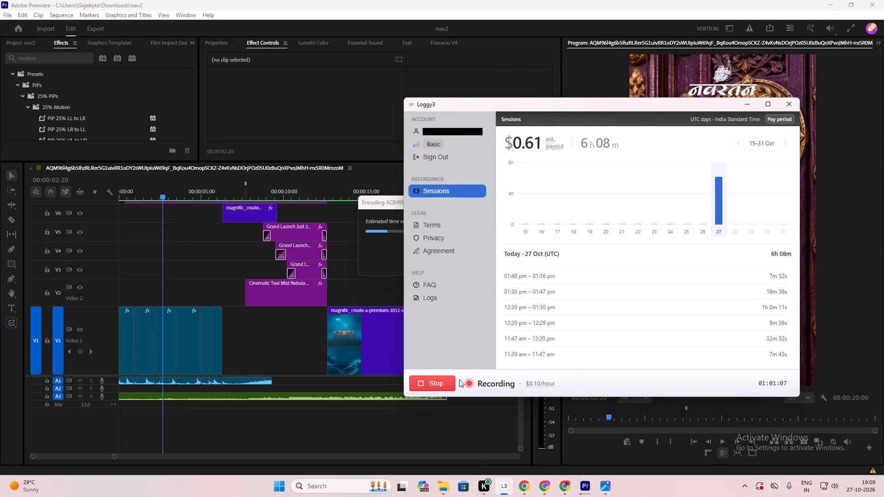
click(445, 382)
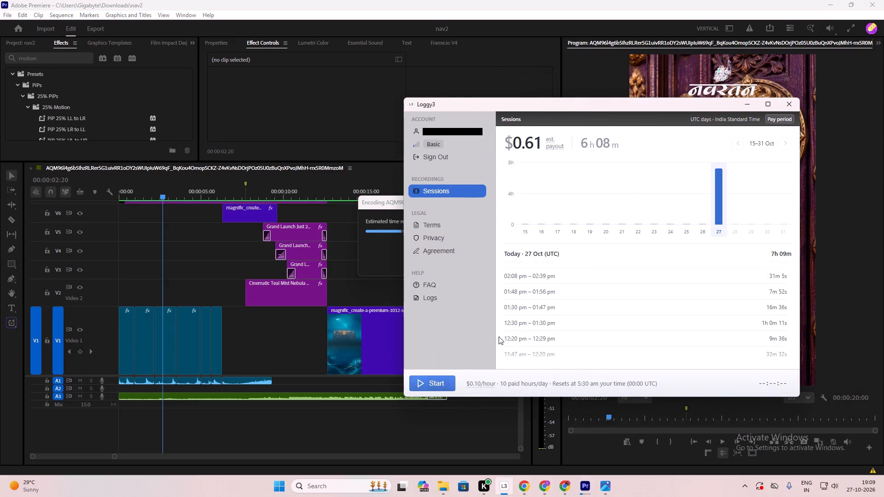
scroll(637, 193, down, 4)
scroll(627, 291, up, 15)
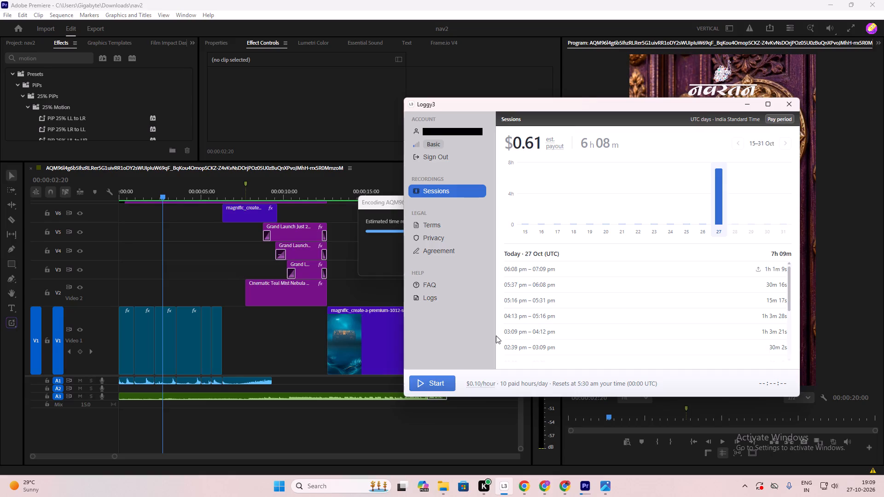
click(425, 382)
drag(525, 104, 883, 156)
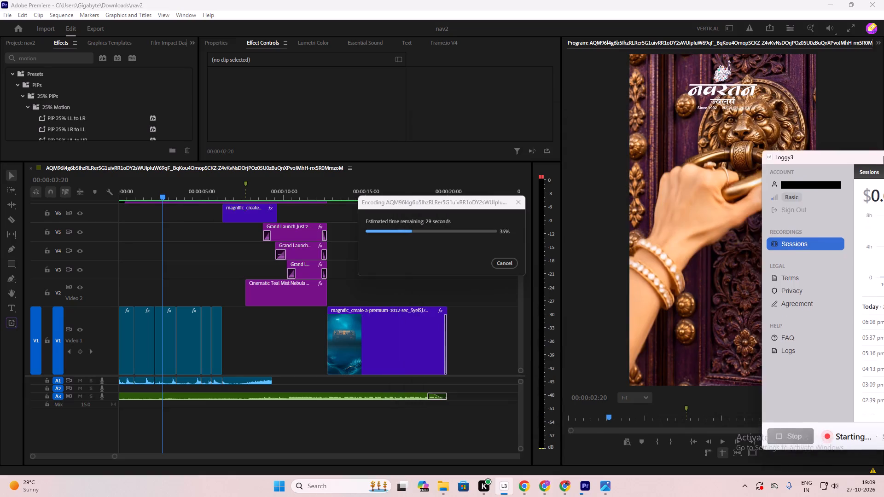
drag(883, 156, 877, 144)
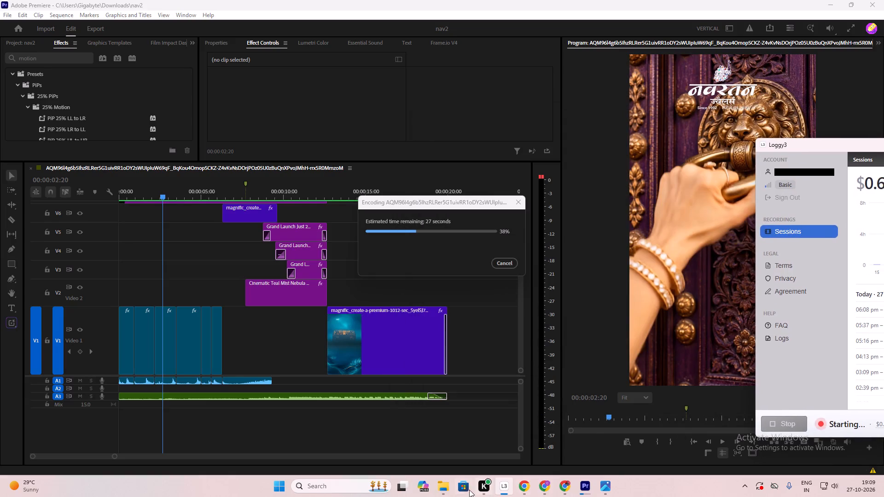
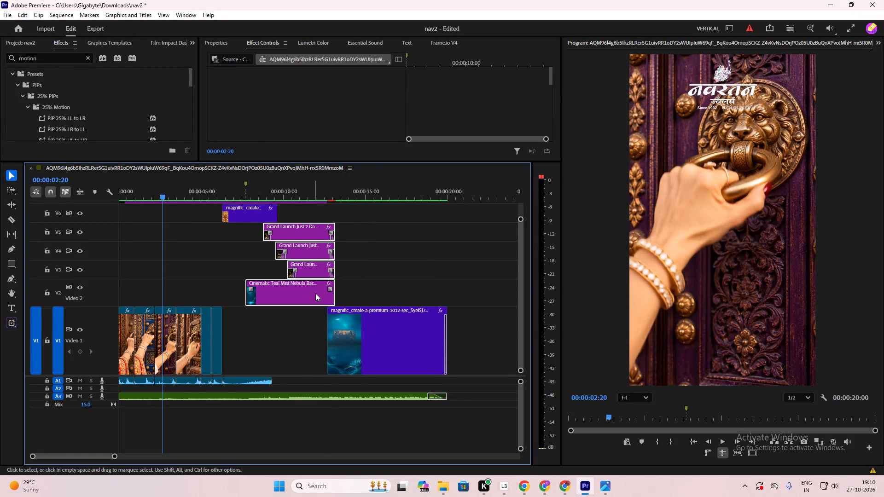
Scale up the teal nebula backdrop image on V2 while viewing the full launch text frame, and play back the result.
click(384, 266)
click(314, 295)
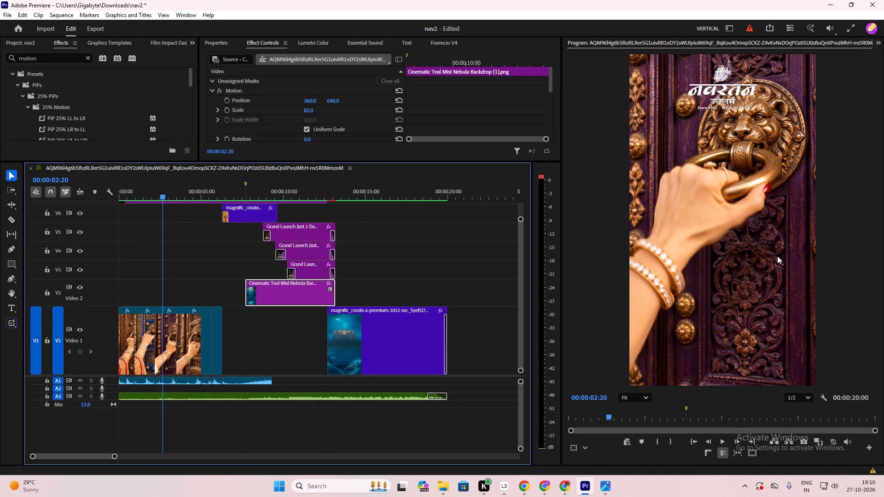
drag(158, 193, 300, 264)
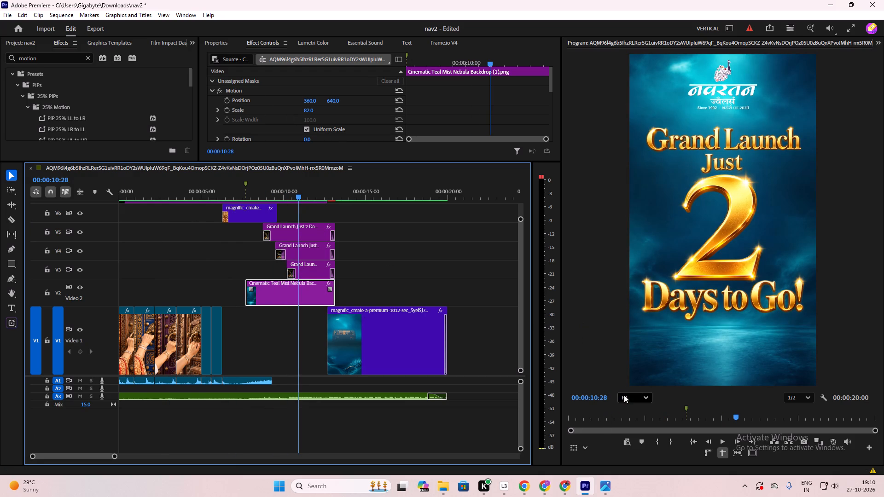
click(624, 395)
click(640, 269)
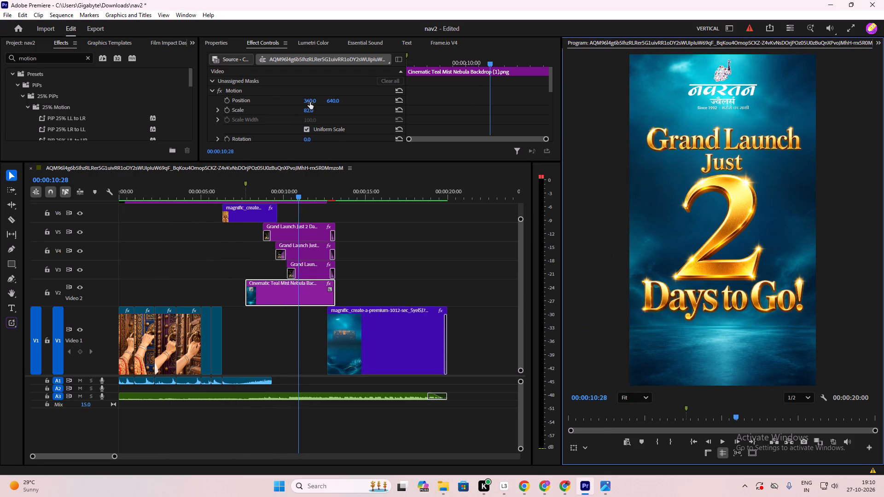
drag(307, 109, 315, 113)
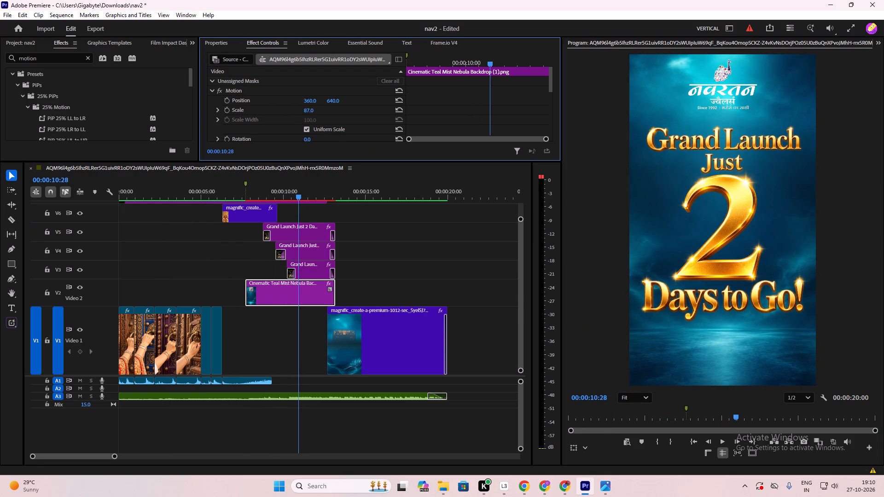
drag(315, 113, 320, 115)
click(372, 218)
key(space)
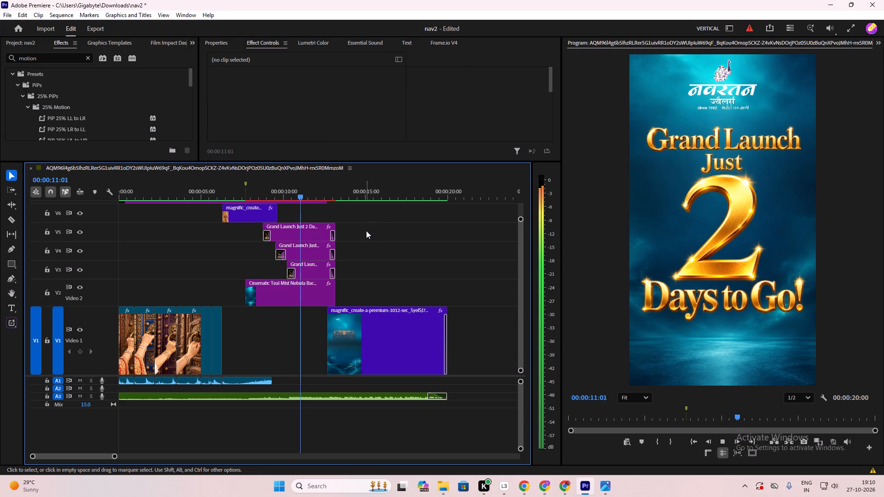
key(space)
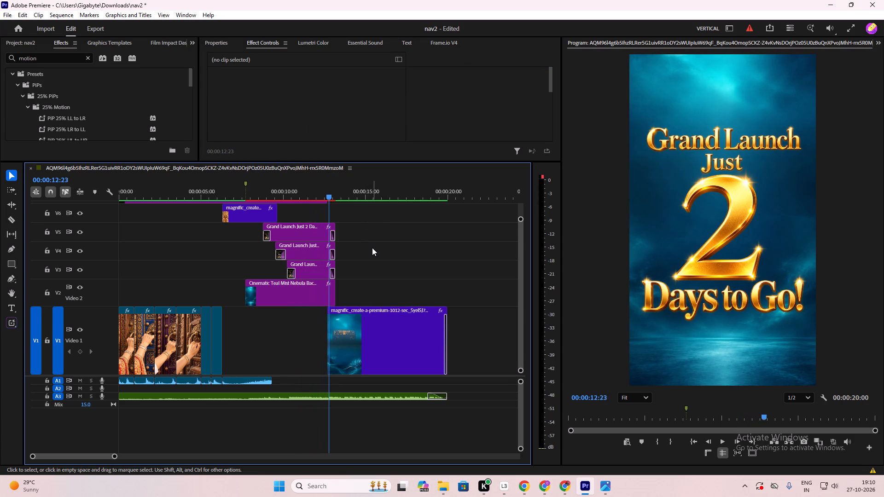
Extend the Grand Launch clips on V5, V4 and V3 and the V2 backdrop by 17 frames, and stretch the logo clip to match.
click(321, 203)
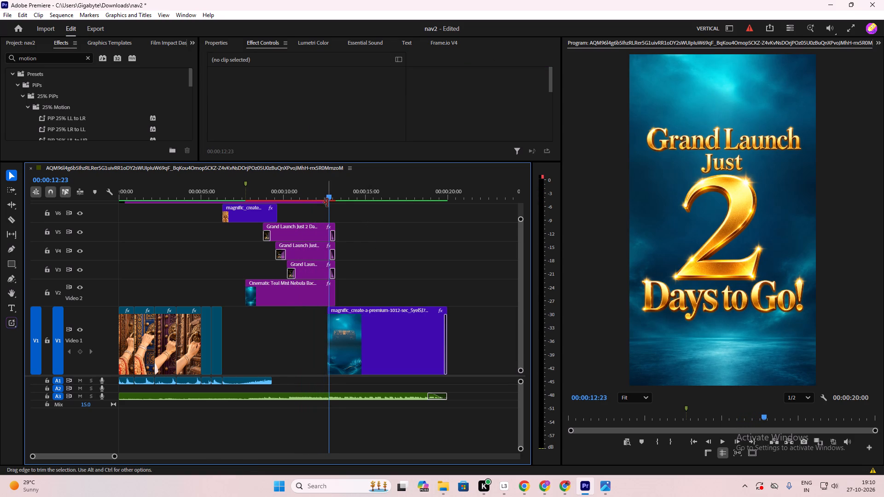
drag(327, 202, 335, 204)
drag(314, 215, 343, 267)
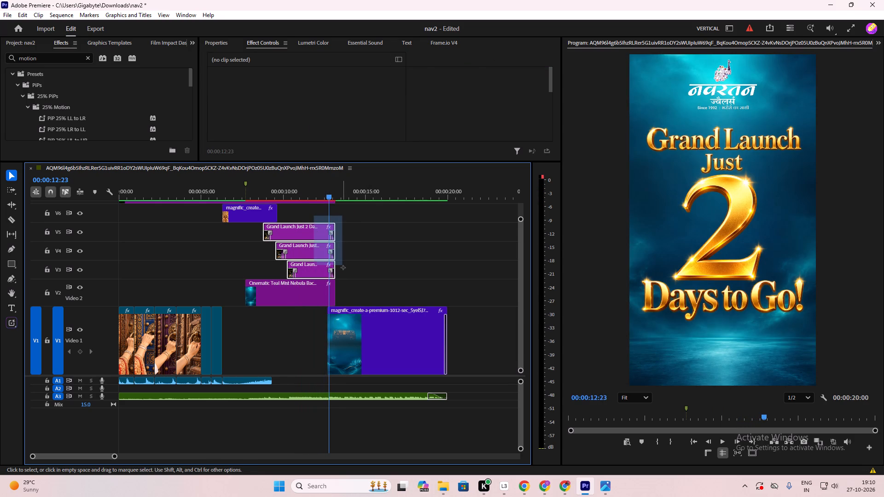
drag(343, 267, 343, 285)
drag(336, 275, 345, 275)
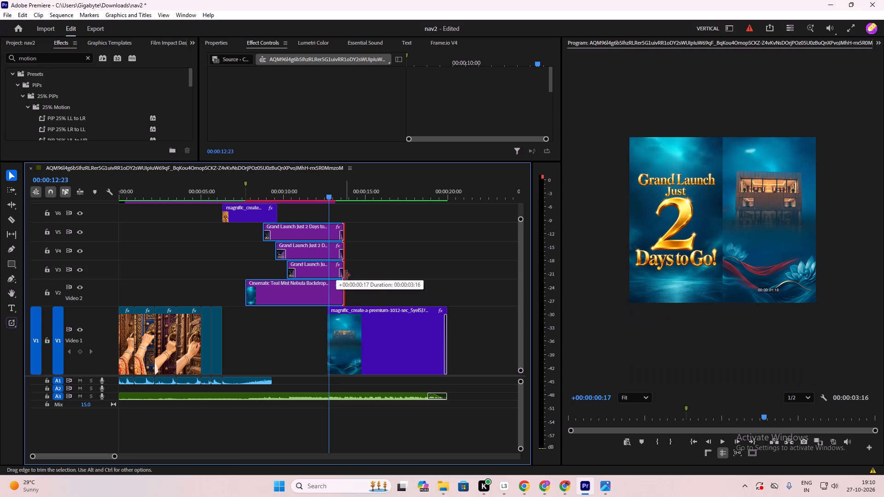
drag(345, 275, 345, 276)
click(320, 202)
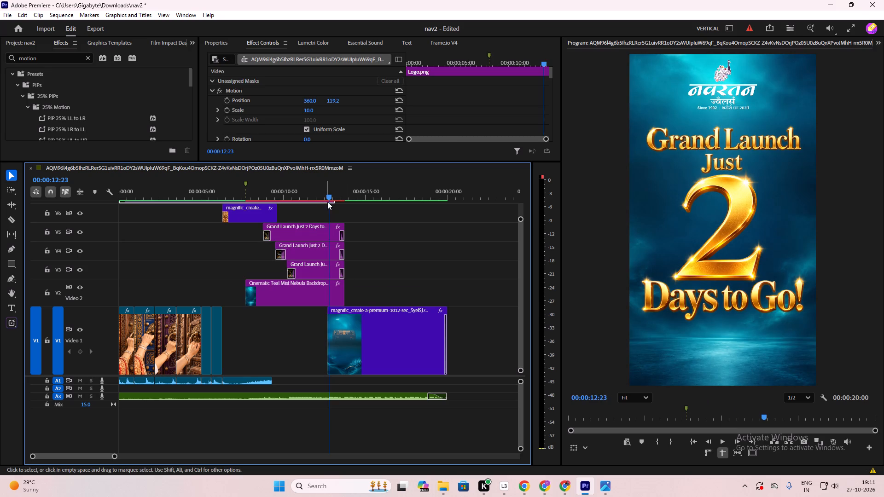
drag(334, 202, 345, 208)
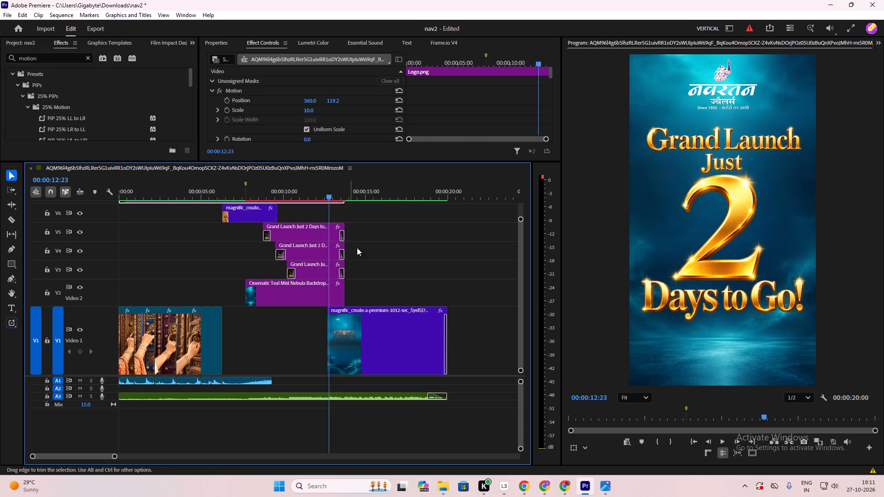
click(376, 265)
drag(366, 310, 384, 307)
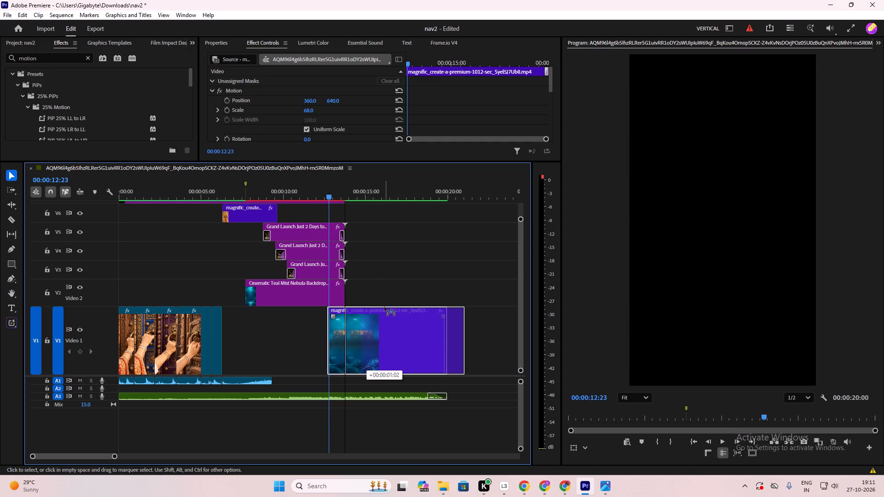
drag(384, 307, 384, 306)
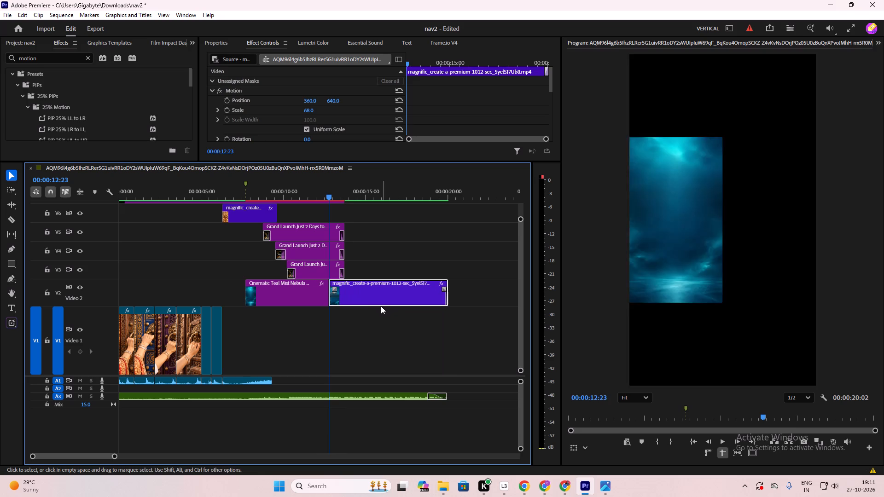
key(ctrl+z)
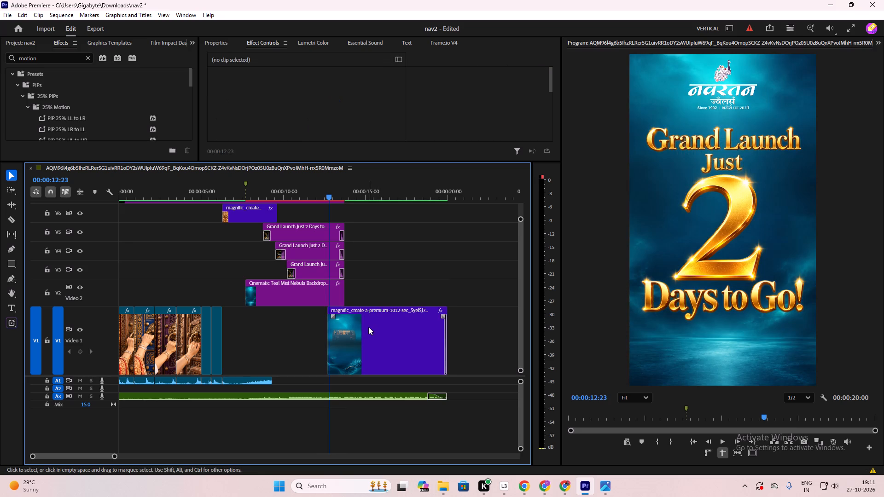
Move the building clip on V1 to start where the extended backdrop ends, about 00:00:01:02 further along.
drag(372, 326, 389, 329)
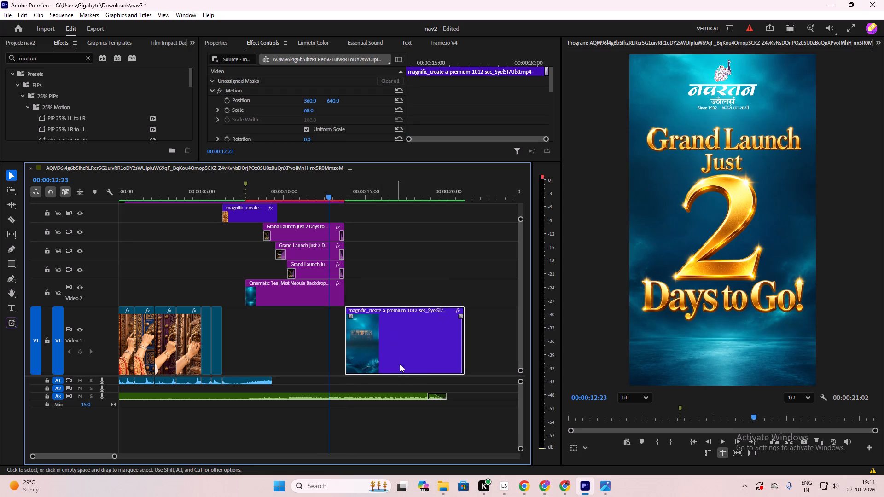
Extend the music clip on A3 so it ends together with the building clip at 00:00:21:02.
click(403, 394)
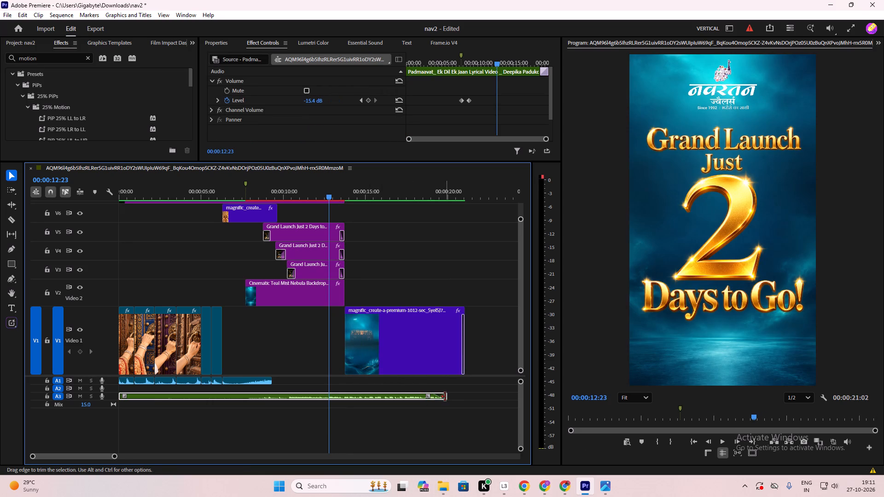
drag(445, 397, 467, 396)
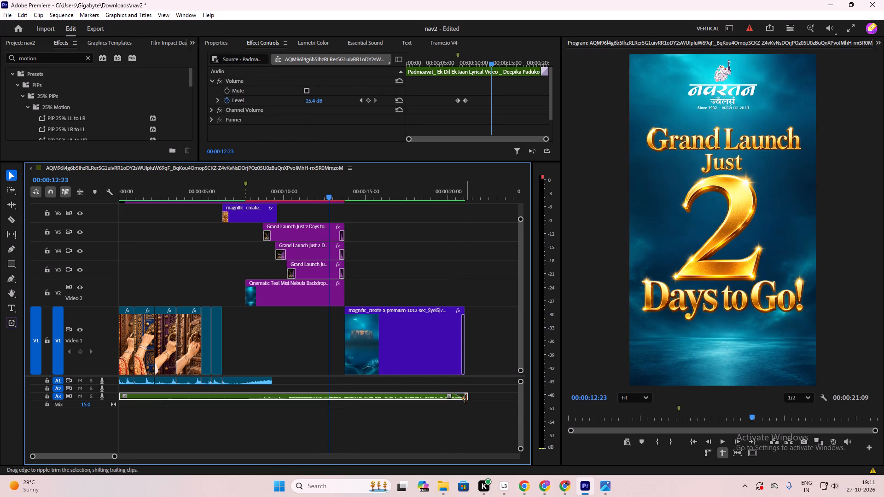
key(ctrl+z)
drag(447, 396, 465, 399)
click(451, 252)
Save the project, render and briefly play the sequence preview from the start, and save again.
key(ctrl+s)
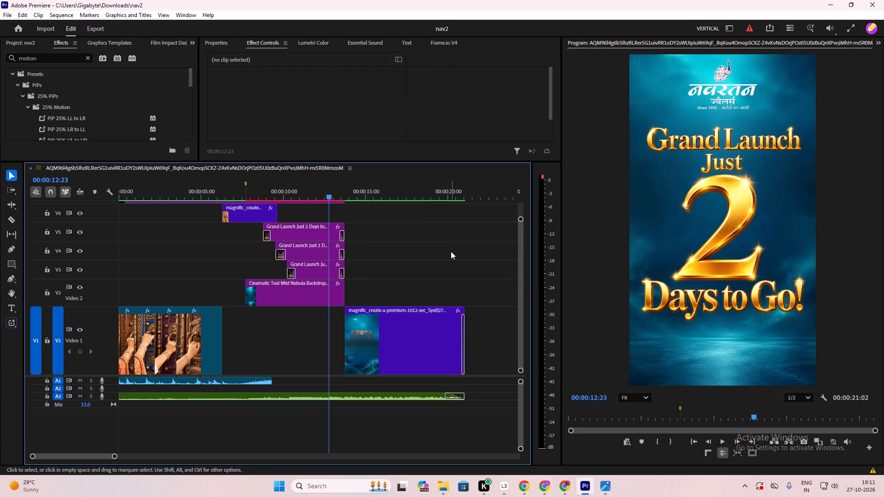
key(Return)
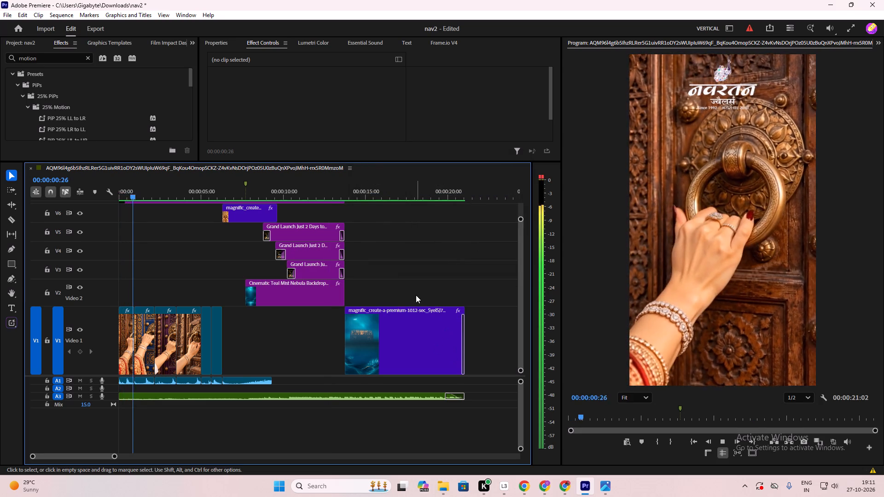
key(space)
key(ctrl+s)
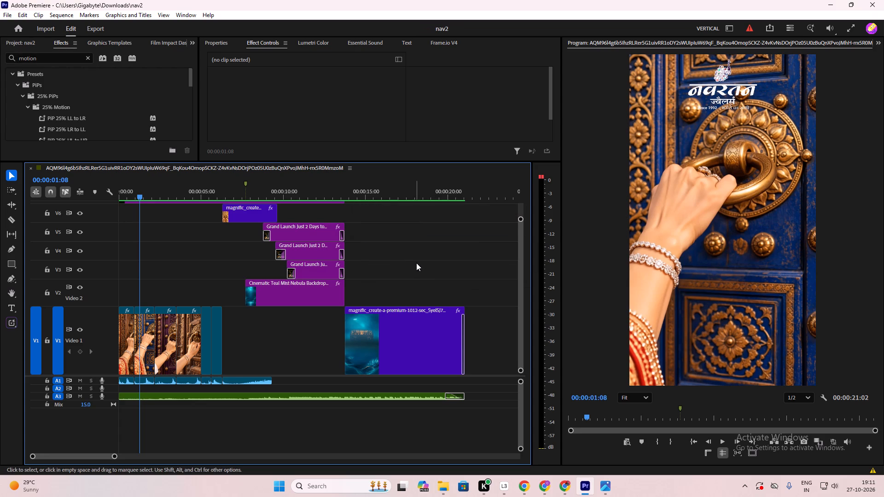
Export the full sequence as an H.264 media file named reels3 in the Downloads folder.
key(ctrl+m)
click(294, 75)
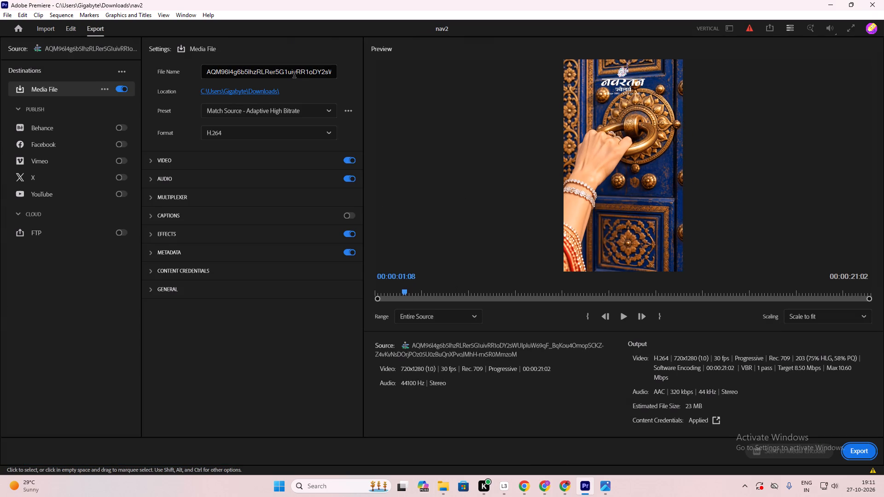
key(ctrl+a)
key(BackSpace)
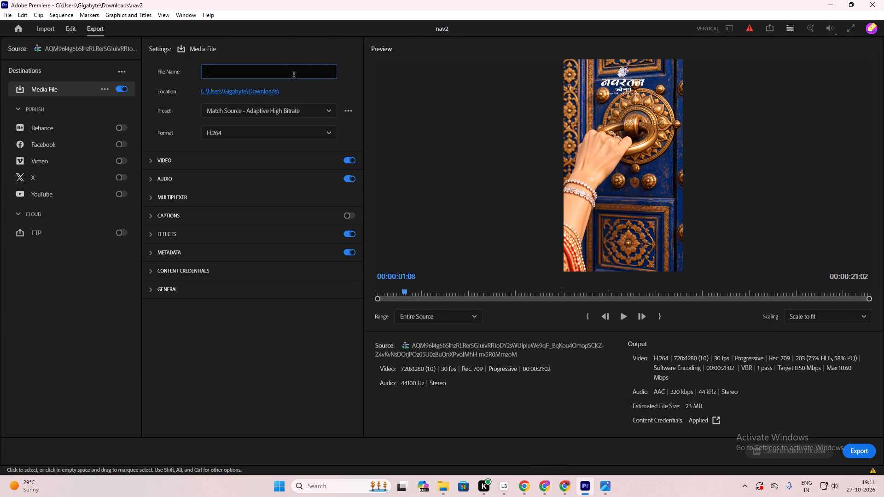
text(ree)
text(ls)
key(3)
click(865, 449)
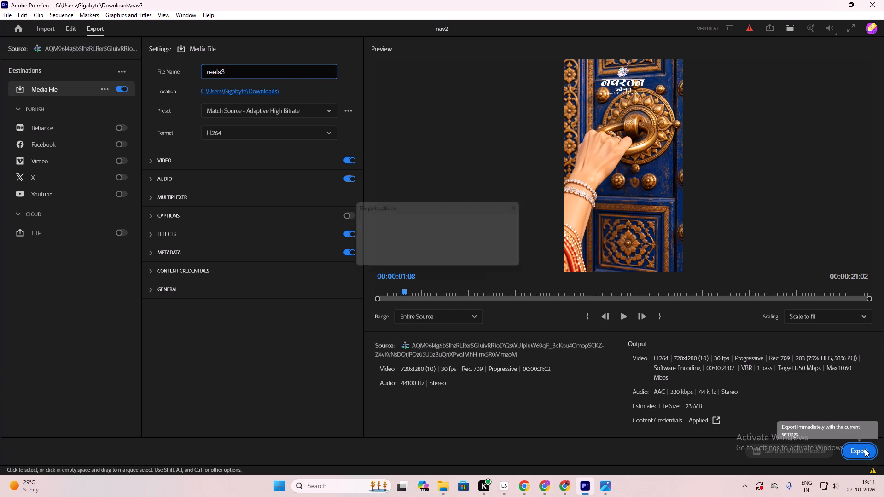
click(508, 259)
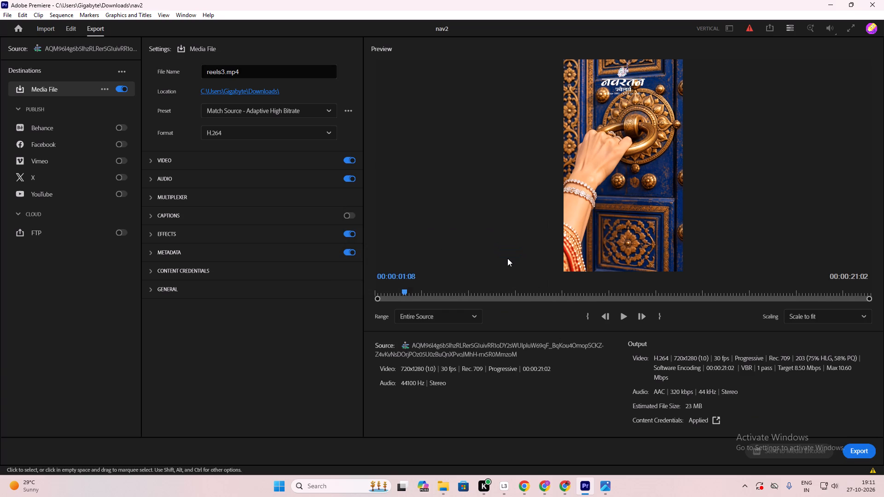
click(853, 449)
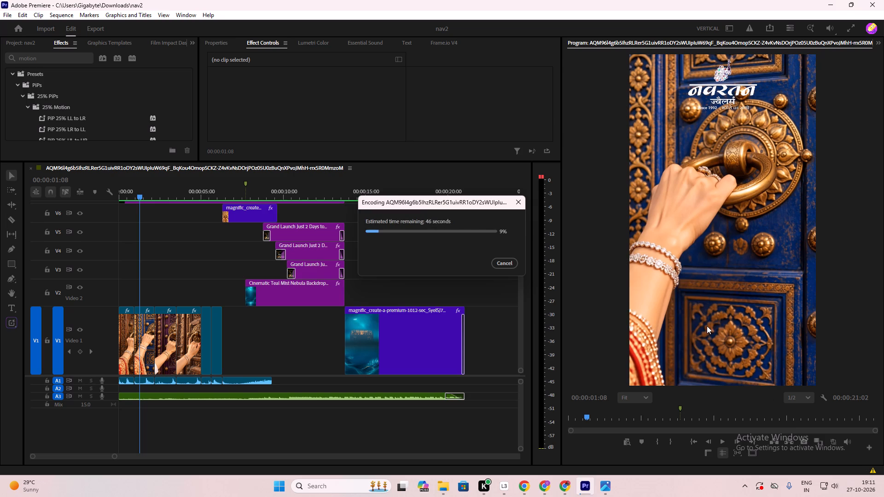
Close the open "Navratan Jewellers_ 2 Days to Go!.png" image in the photo viewer while the export runs.
scroll(804, 137, up, 1)
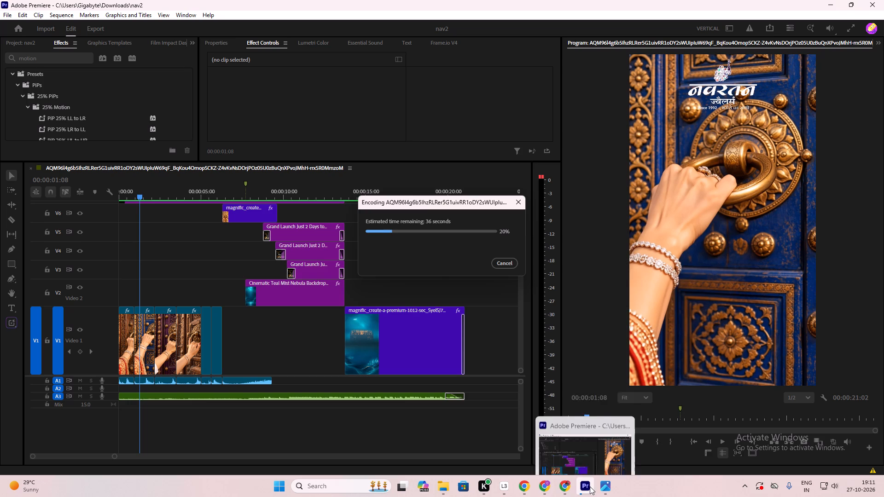
click(604, 486)
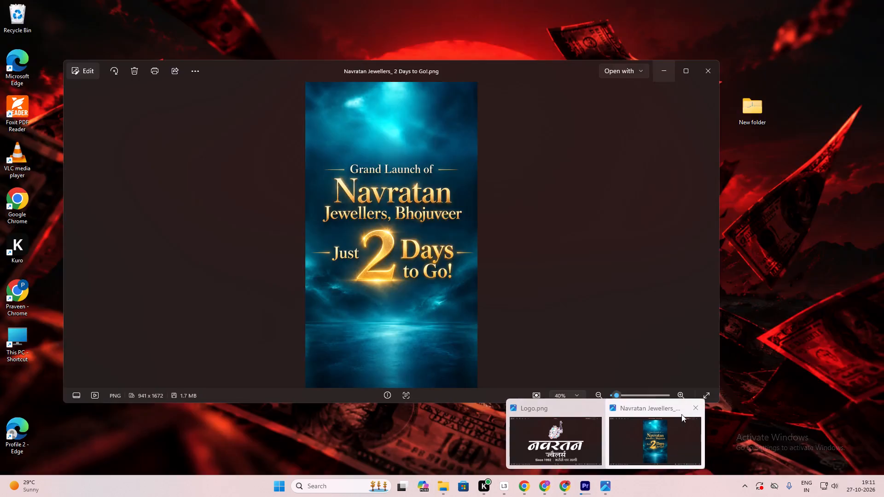